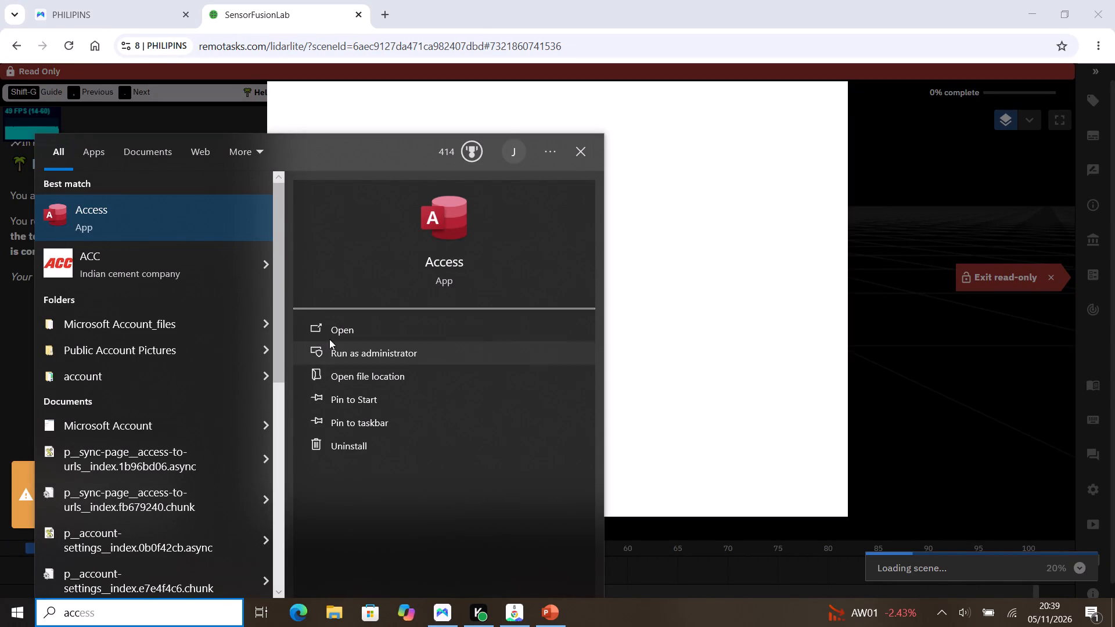
# Open Access and create a blank database with the file name Customer Records Management.
pyautogui.click(348, 328)
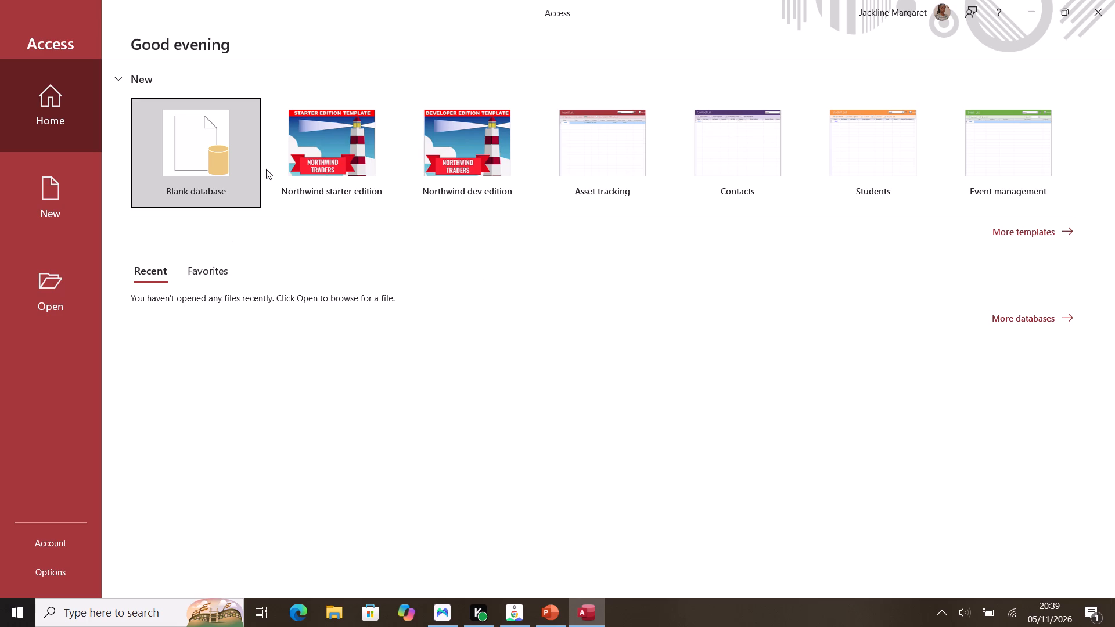
pyautogui.click(197, 147)
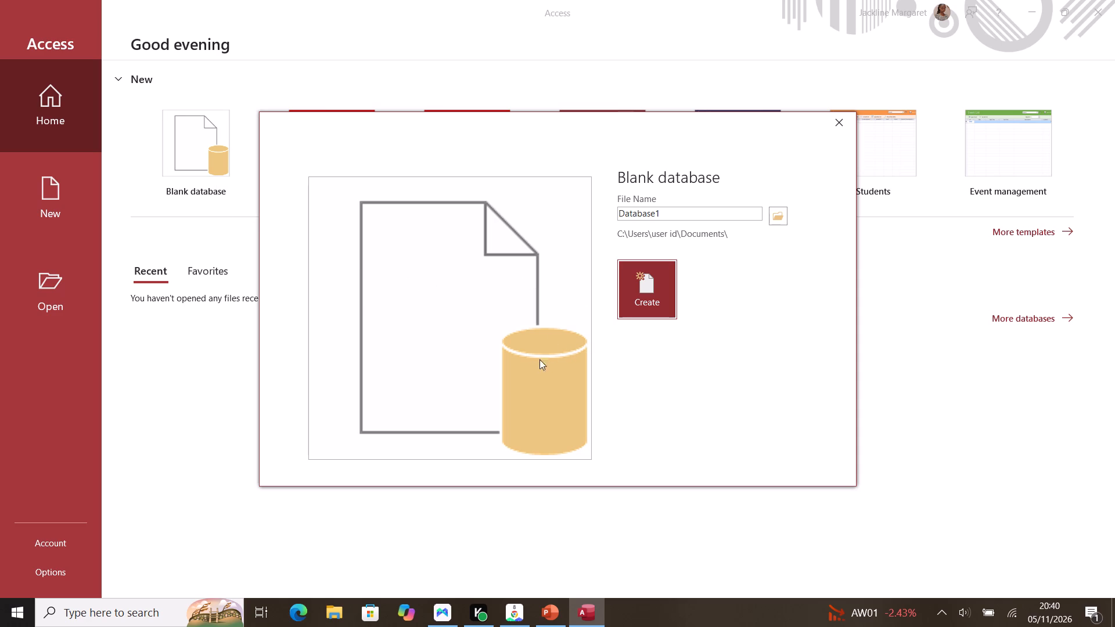
pyautogui.click(687, 215)
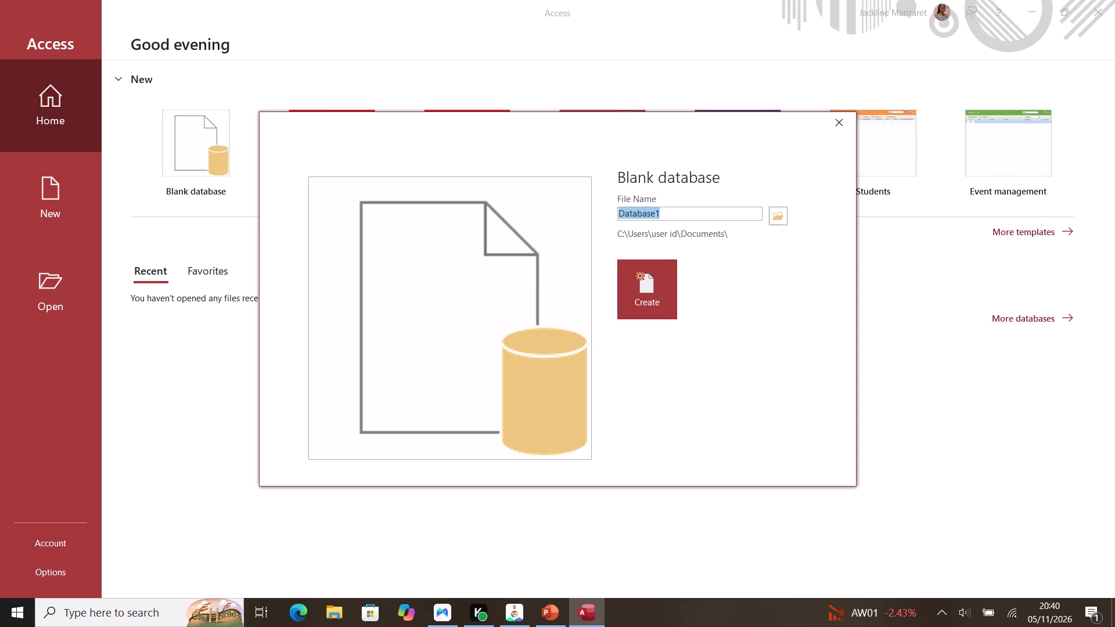
pyautogui.press('BackSpace')
pyautogui.press('c')
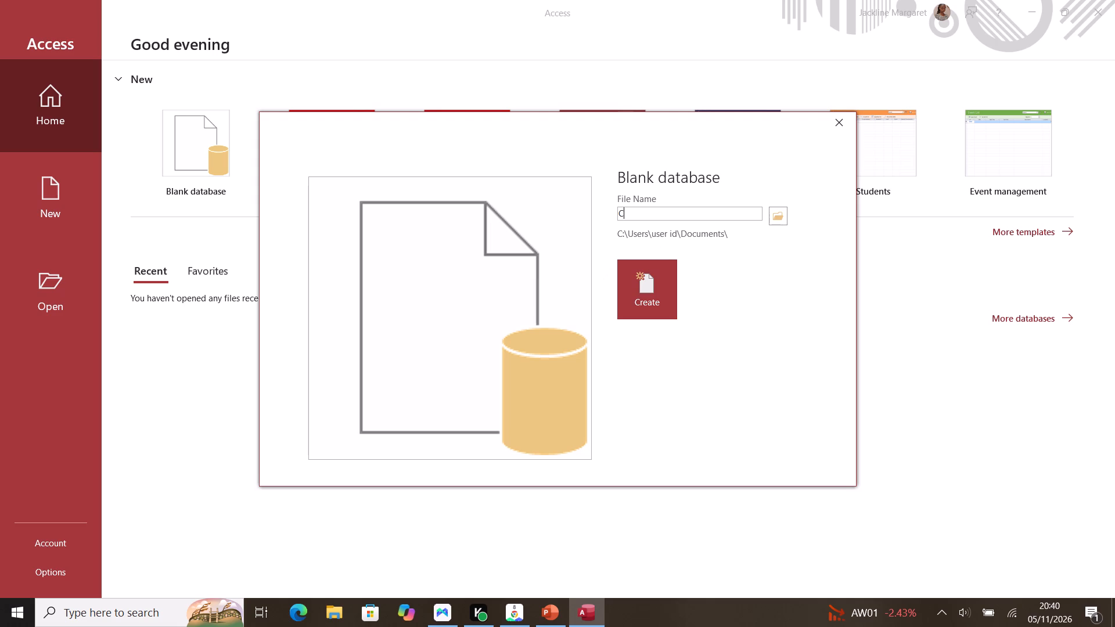
pyautogui.press('BackSpace')
pyautogui.press('u')
pyautogui.press('space')
pyautogui.write('anagement')
pyautogui.click(650, 282)
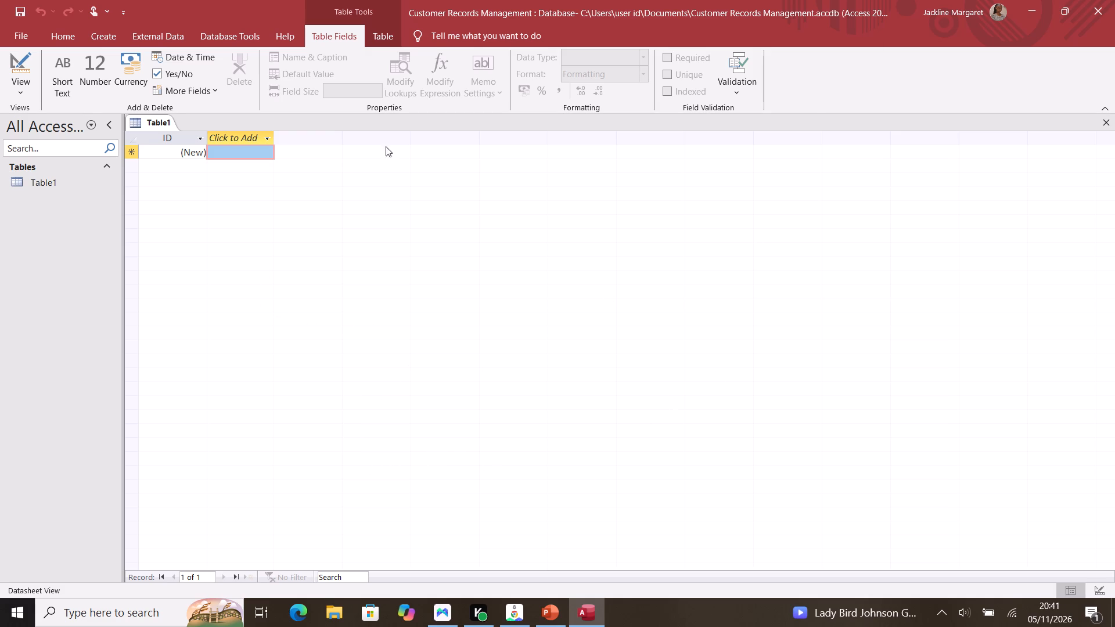
# Add a Short Text field named Customer Name after the ID column of the new table.
pyautogui.click(265, 140)
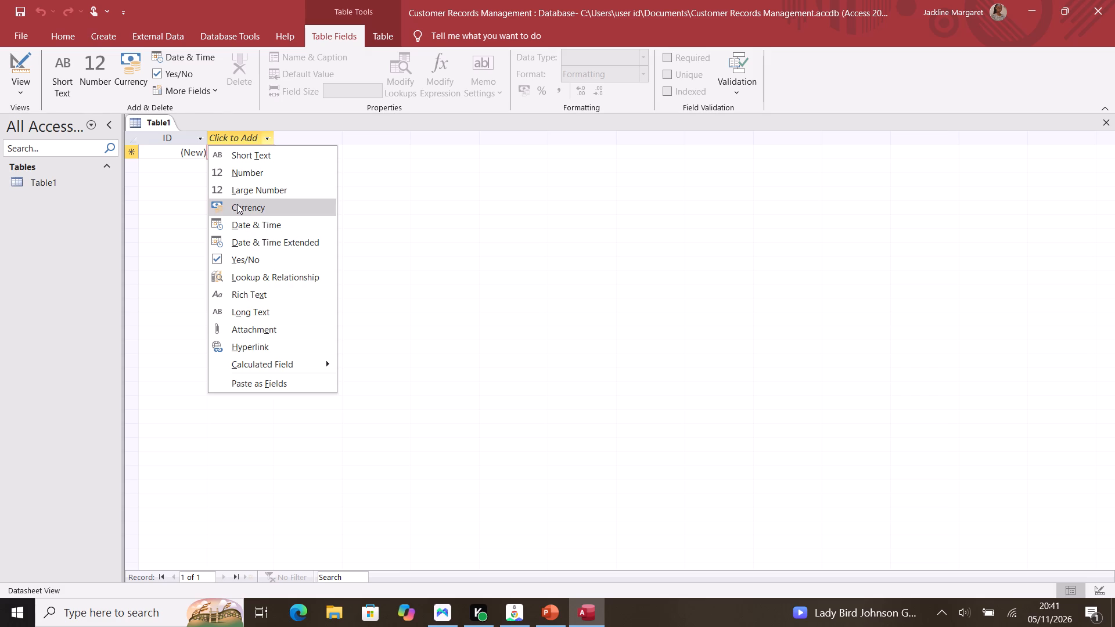
pyautogui.click(252, 156)
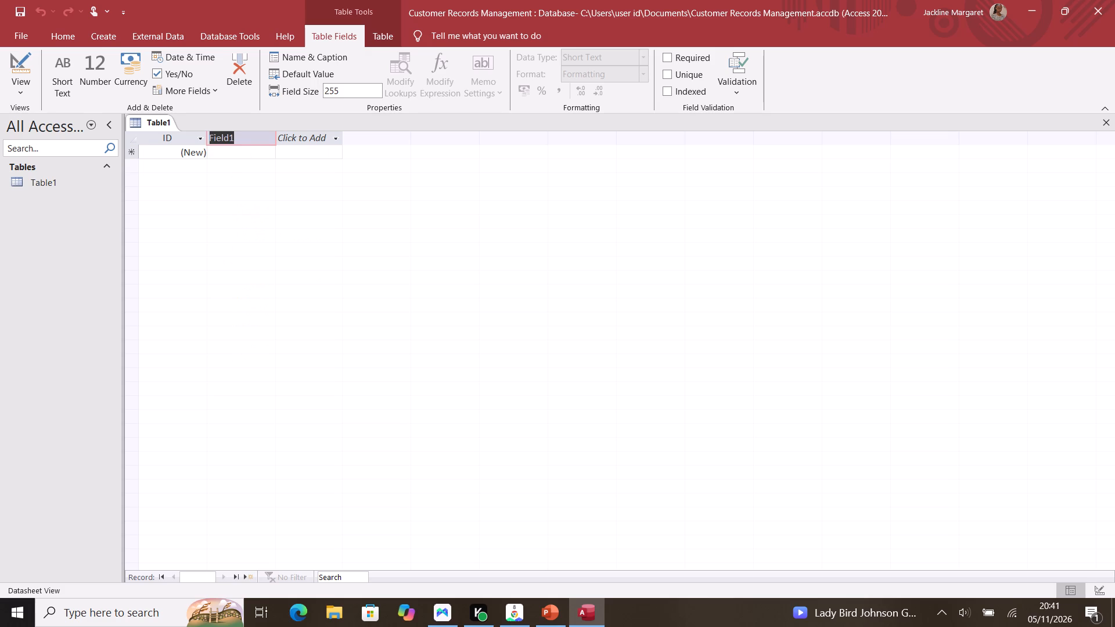
pyautogui.click(241, 134)
pyautogui.press('BackSpace')
pyautogui.press('BackSpace')
pyautogui.press('BackSpace')
pyautogui.press('BackSpace')
pyautogui.press('BackSpace')
pyautogui.press('BackSpace')
pyautogui.press('BackSpace')
pyautogui.press('BackSpace')
pyautogui.press('BackSpace')
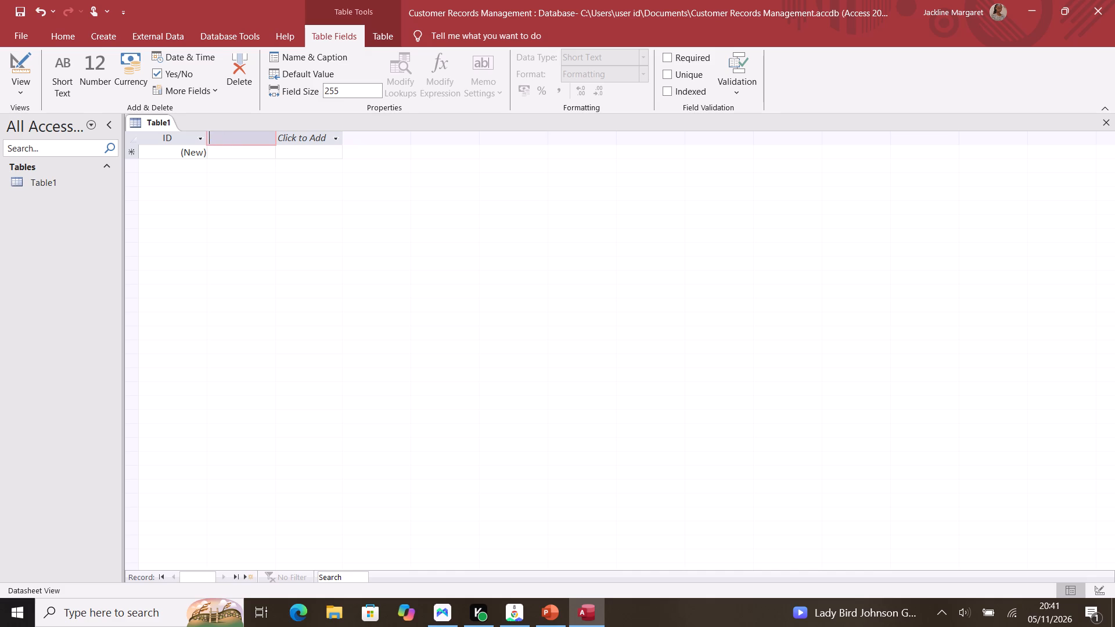
pyautogui.press('BackSpace')
pyautogui.write('ustomer')
pyautogui.press('space')
pyautogui.press('Return')
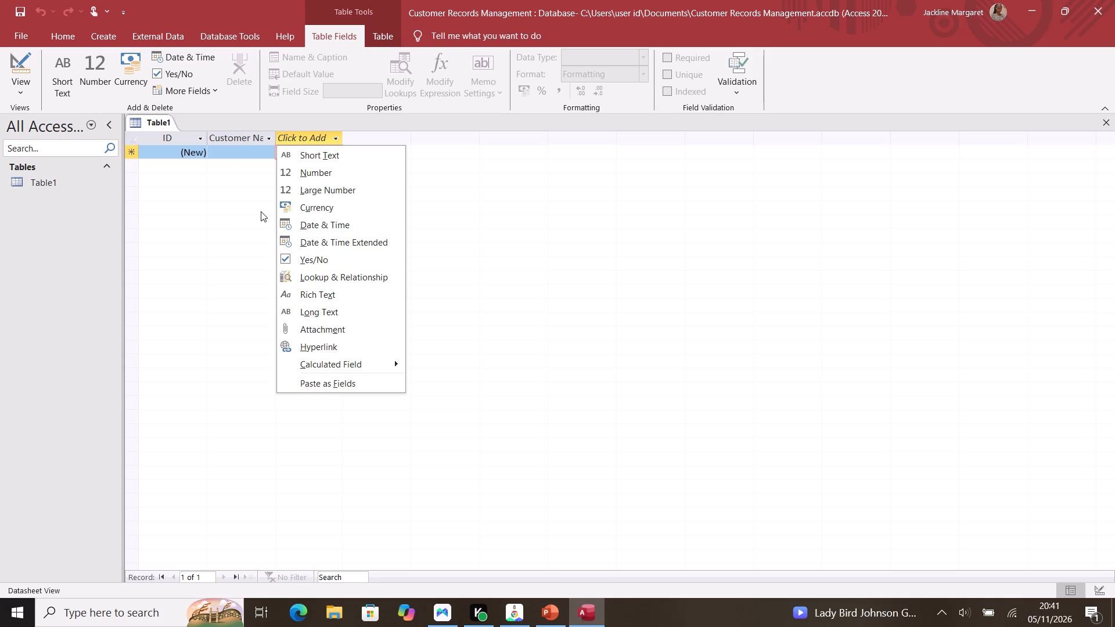
# Add a Short Text field named Phone Number after the Customer Name field.
pyautogui.click(323, 154)
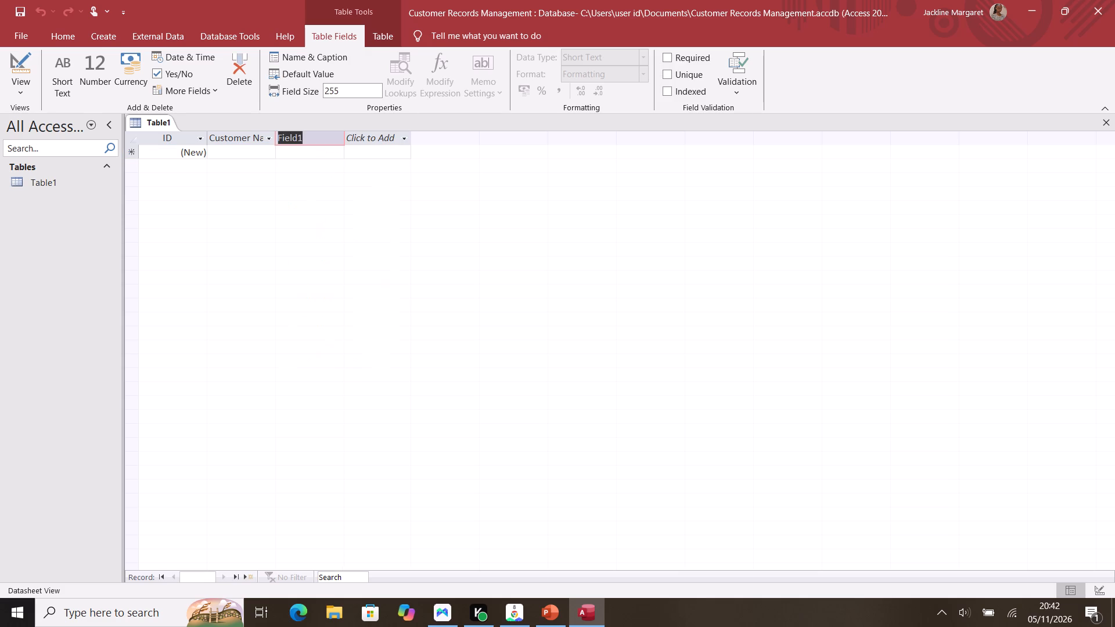
pyautogui.press('BackSpace')
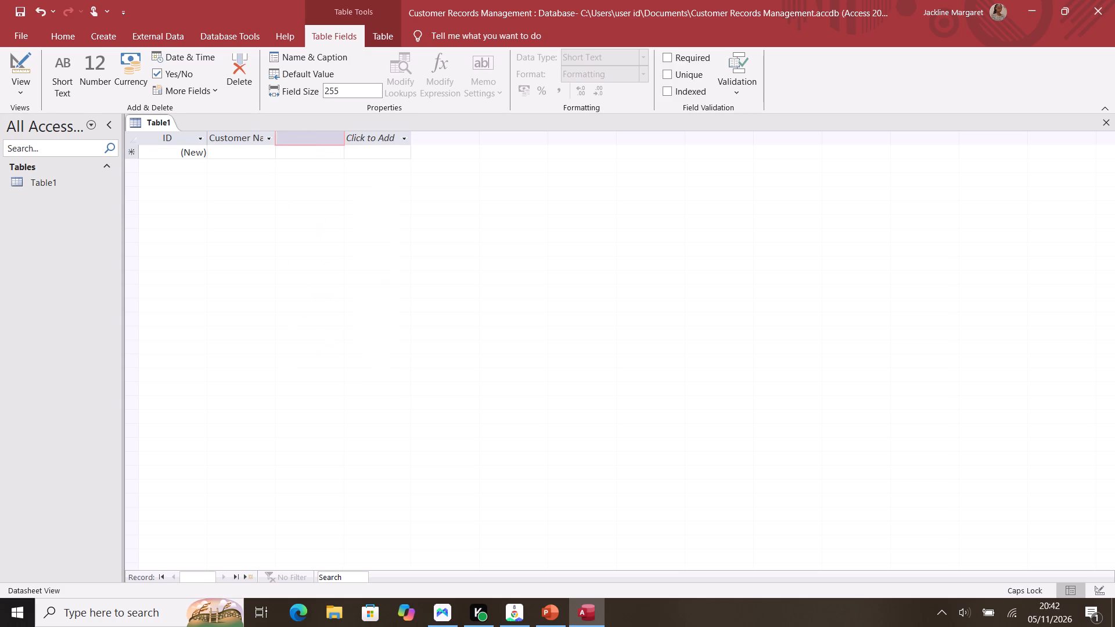
pyautogui.press('p')
pyautogui.write('ho')
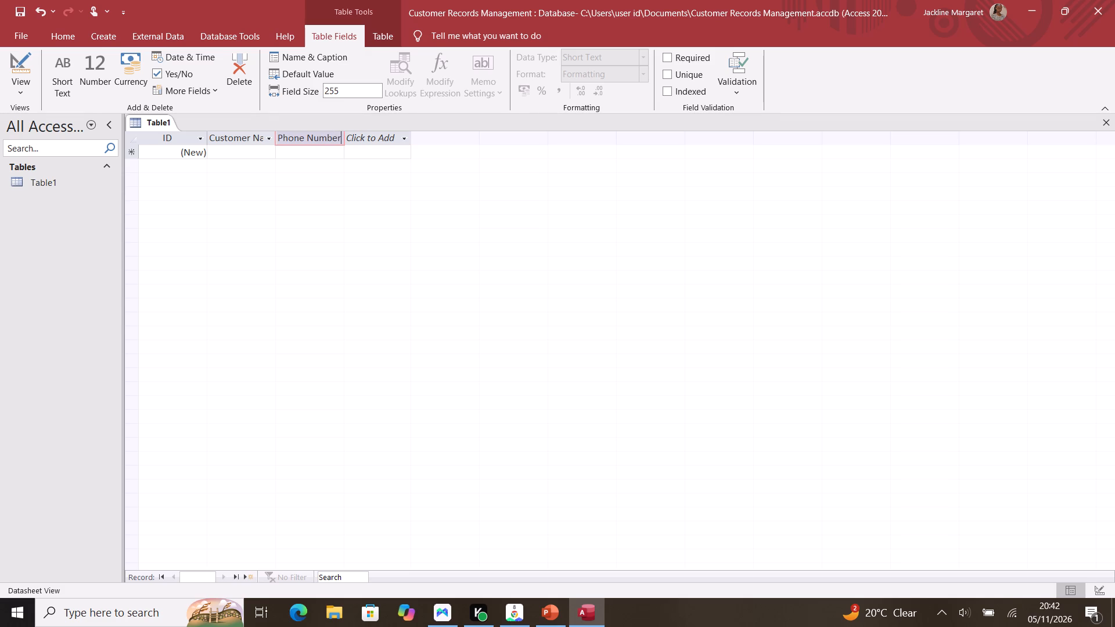
pyautogui.press('Return')
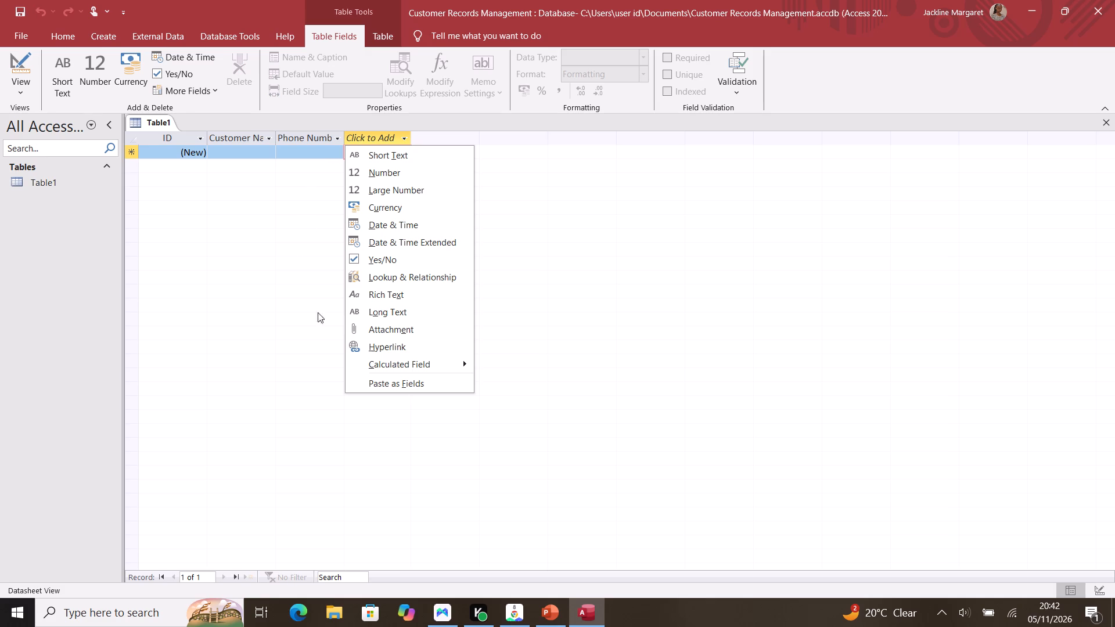
# Add a Short Text field named Email Address after the Phone Number field.
pyautogui.click(392, 153)
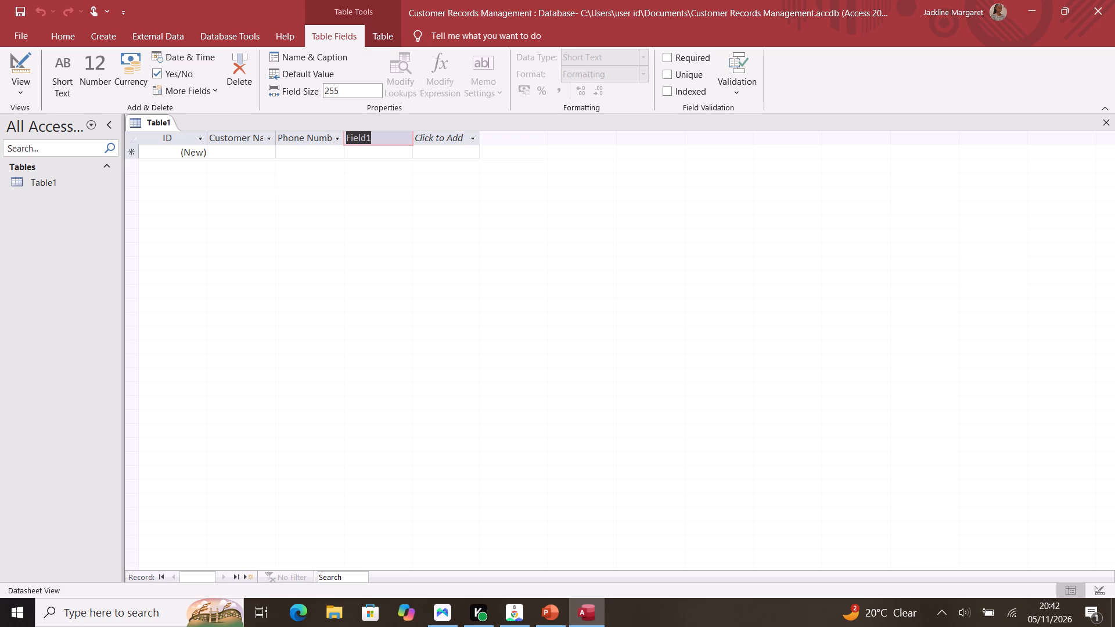
pyautogui.press('BackSpace')
pyautogui.press('e')
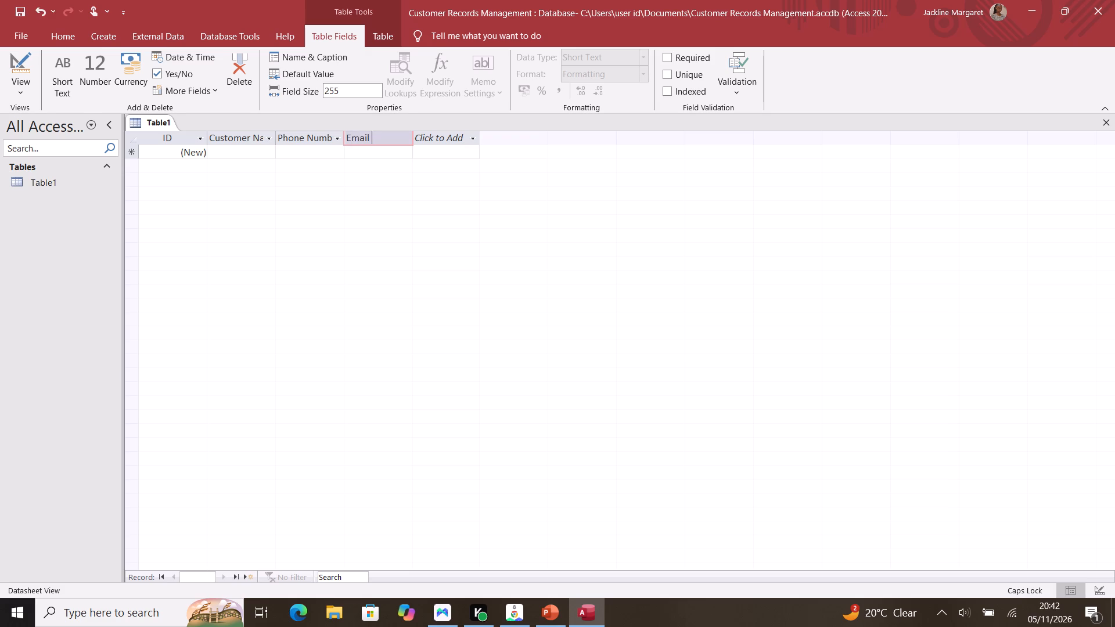
pyautogui.write('ddress')
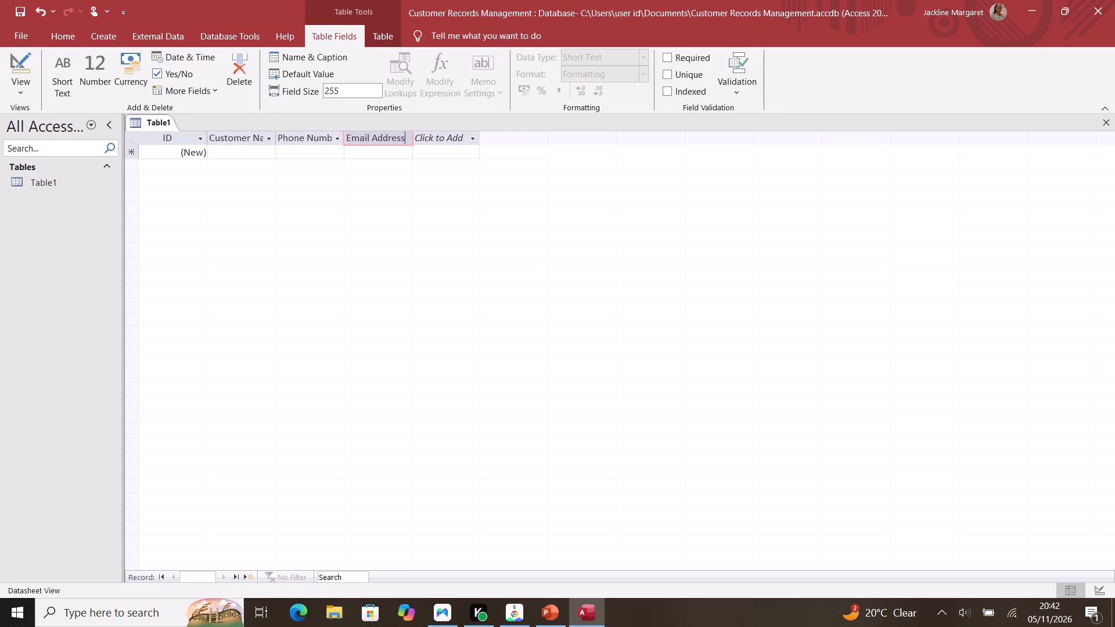
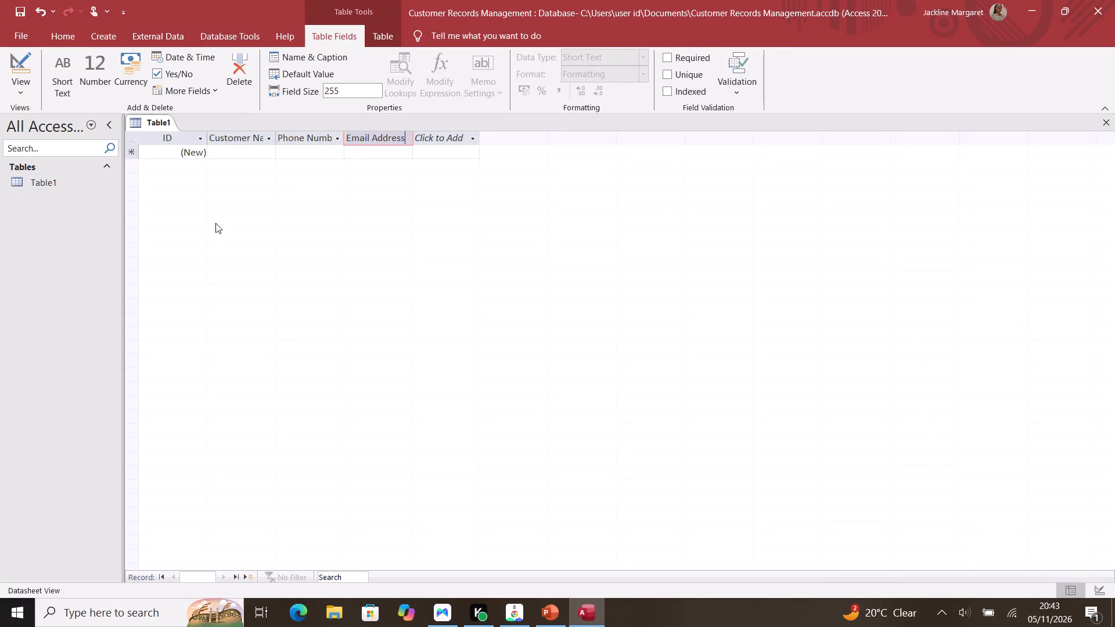
# Add a Short Text field named Location after the Email Address field.
pyautogui.click(453, 136)
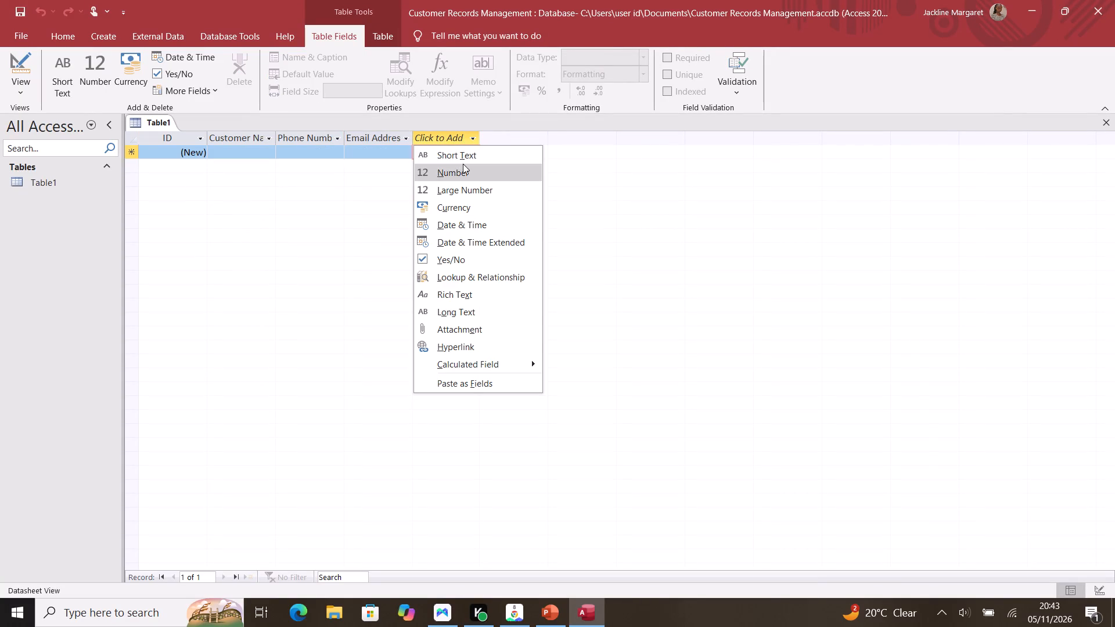
pyautogui.click(469, 157)
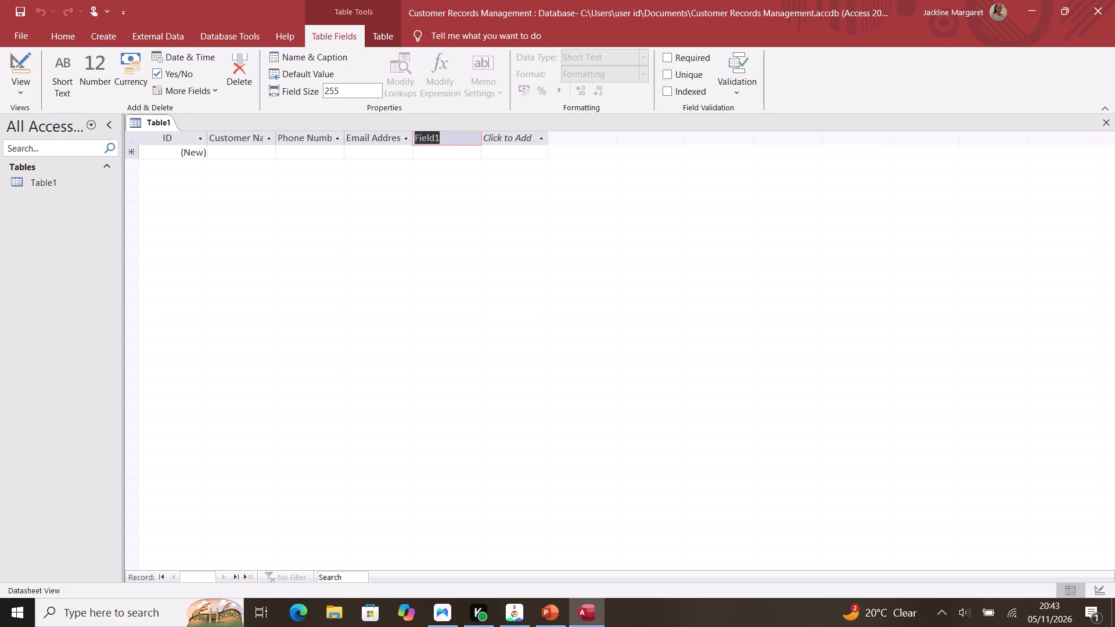
pyautogui.click(455, 142)
pyautogui.press('BackSpace')
pyautogui.press('BackSpace')
pyautogui.press('BackSpace')
pyautogui.press('BackSpace')
pyautogui.press('BackSpace')
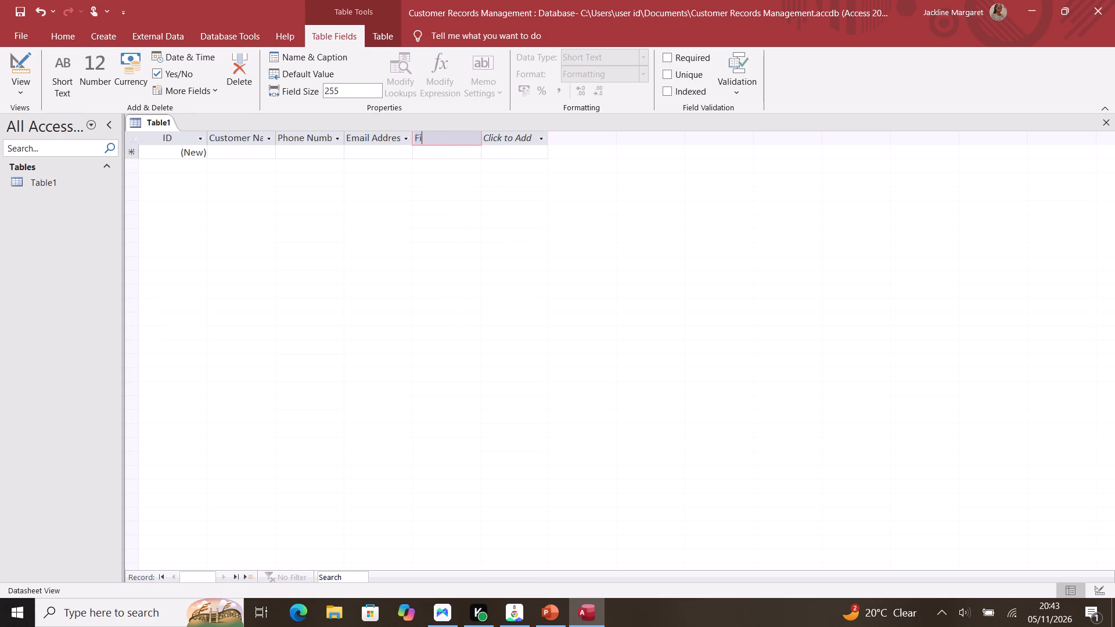
pyautogui.press('BackSpace')
pyautogui.write('LOCATION')
pyautogui.press('BackSpace')
pyautogui.press('BackSpace')
pyautogui.press('BackSpace')
pyautogui.press('BackSpace')
pyautogui.press('BackSpace')
pyautogui.press('BackSpace')
pyautogui.press('BackSpace')
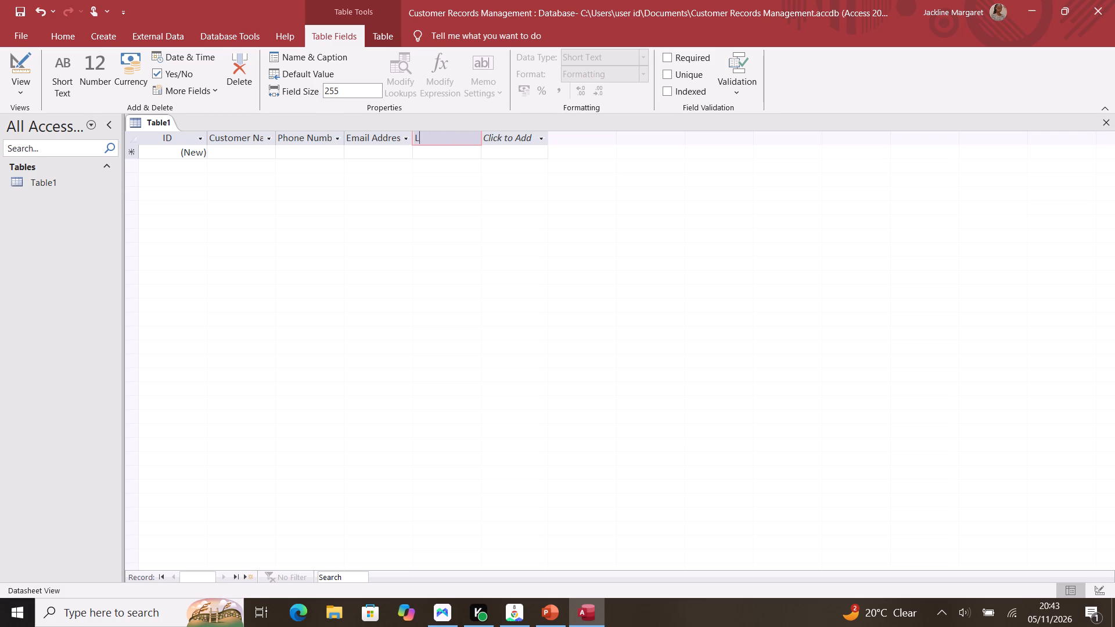
pyautogui.write('ocation')
pyautogui.press('Return')
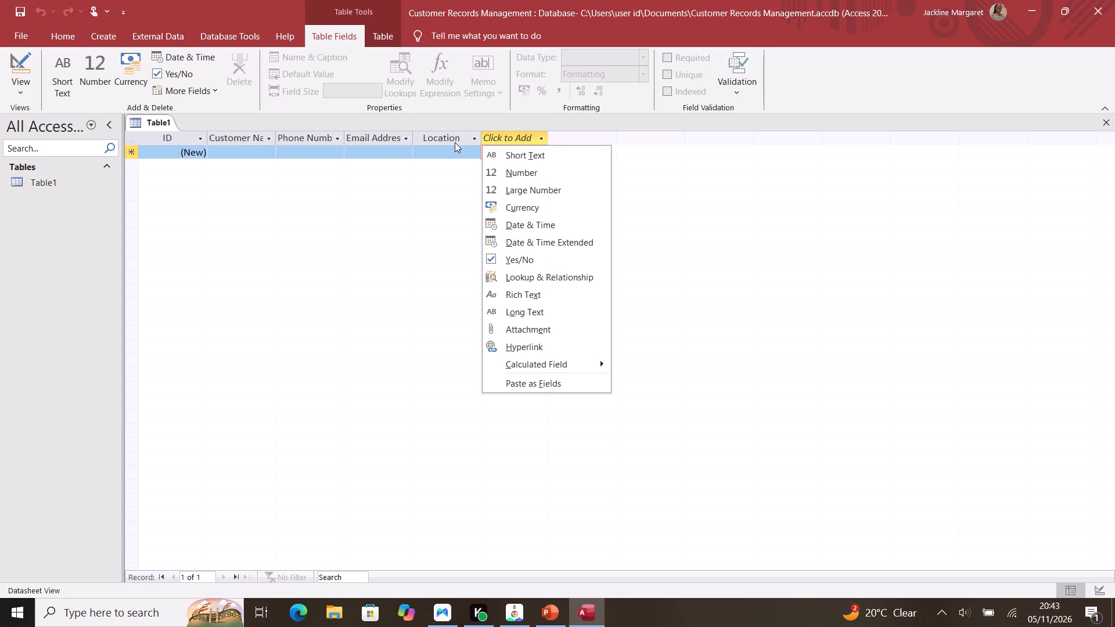
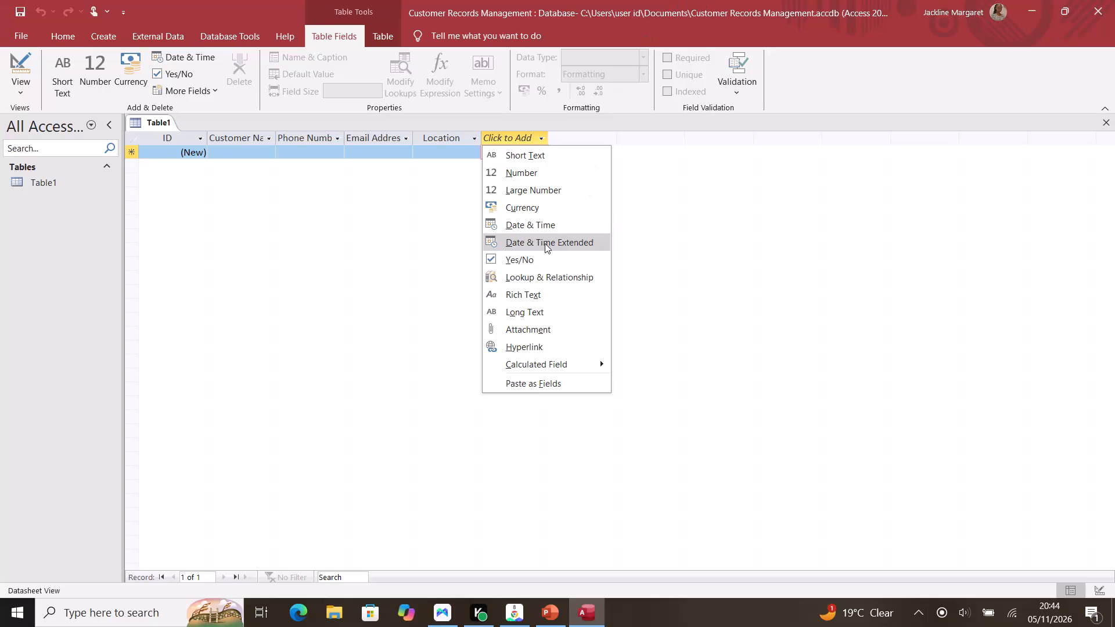
# Add a Date & Time field named Registration Date after the Location field.
pyautogui.click(542, 228)
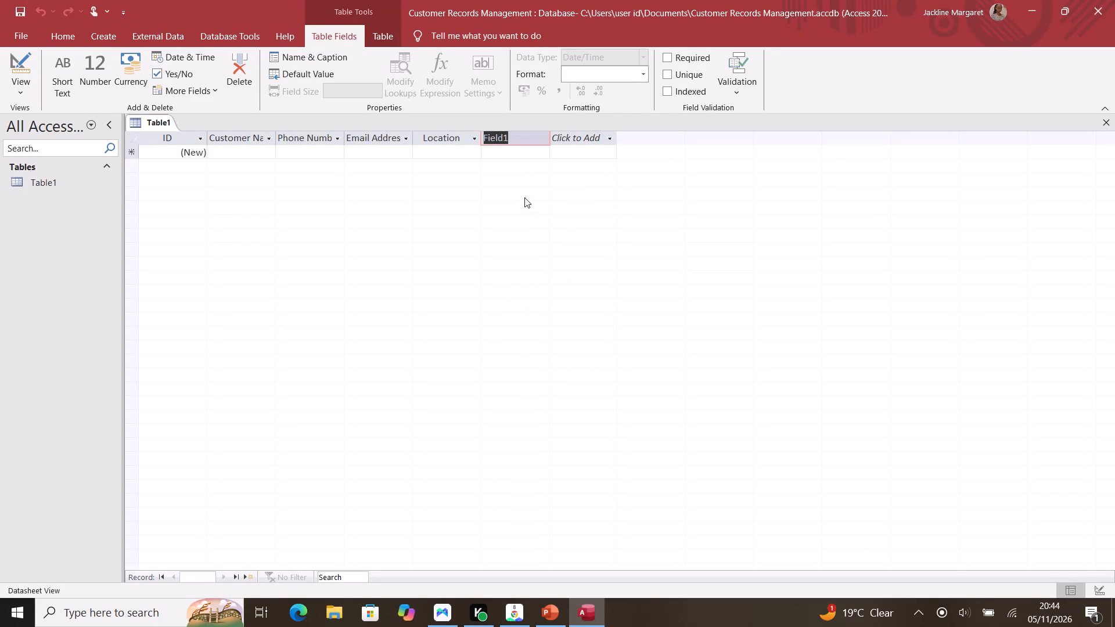
pyautogui.click(526, 138)
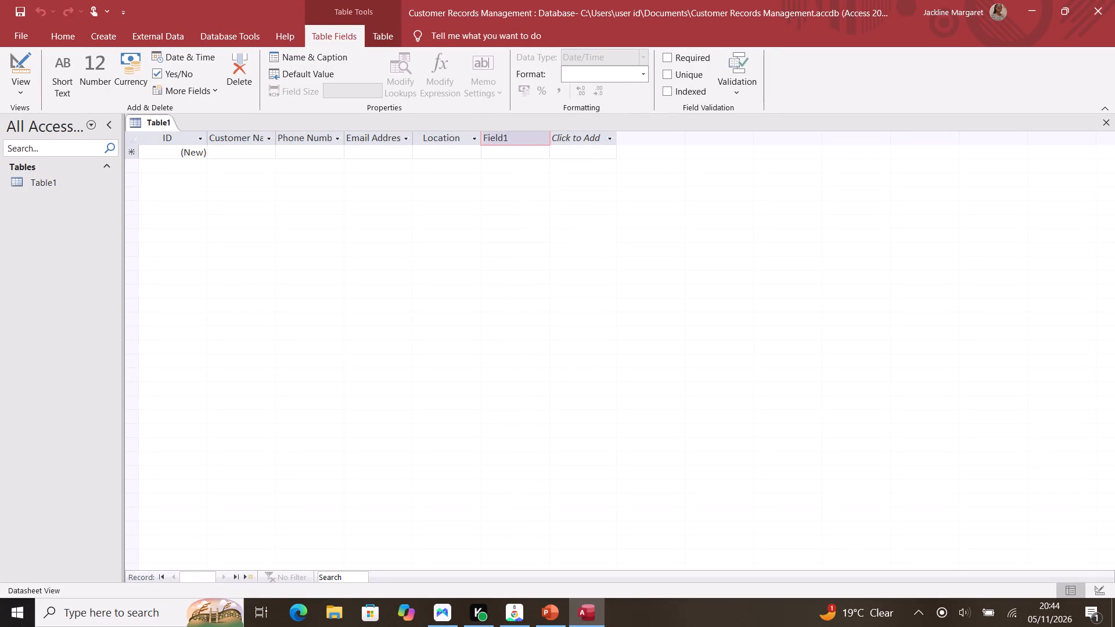
pyautogui.press('BackSpace')
pyautogui.press('BackSpace')
pyautogui.press('BackSpace')
pyautogui.press('BackSpace')
pyautogui.press('BackSpace')
pyautogui.press('BackSpace')
pyautogui.press('BackSpace')
pyautogui.press('Return')
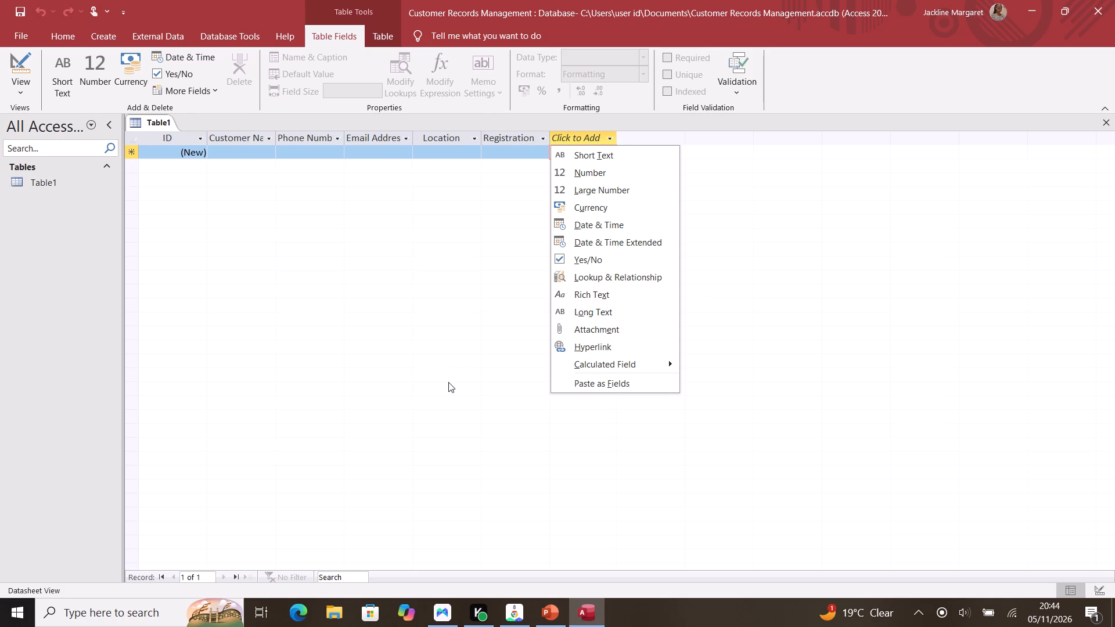
# Save the table under the name Customers.
pyautogui.hotkey('ctrl', 's')
pyautogui.click(483, 357)
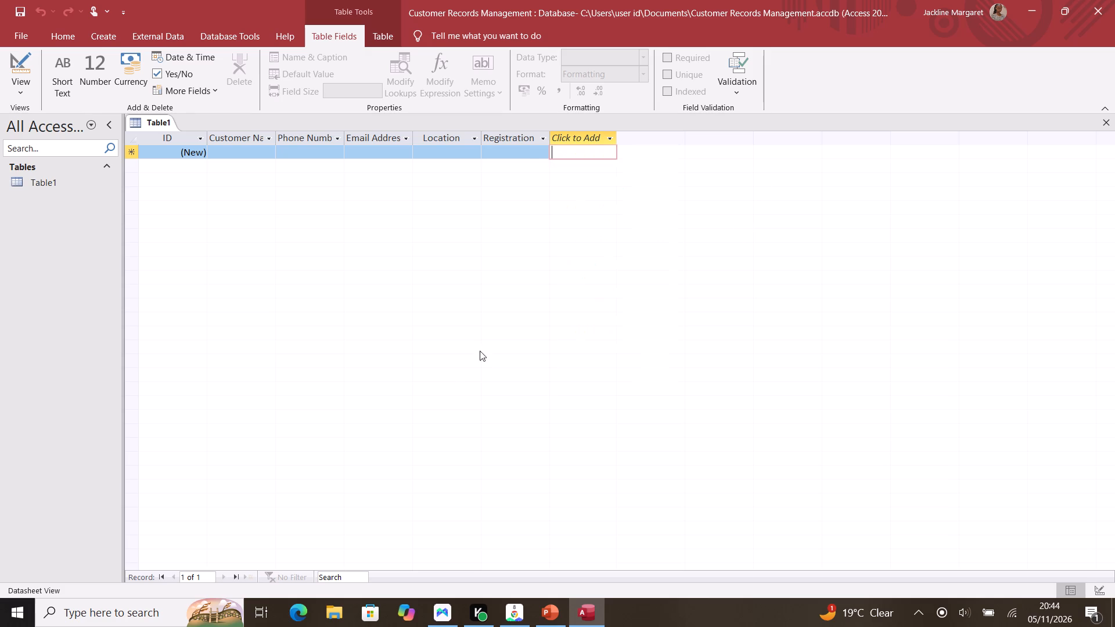
pyautogui.hotkey('ctrl', 's')
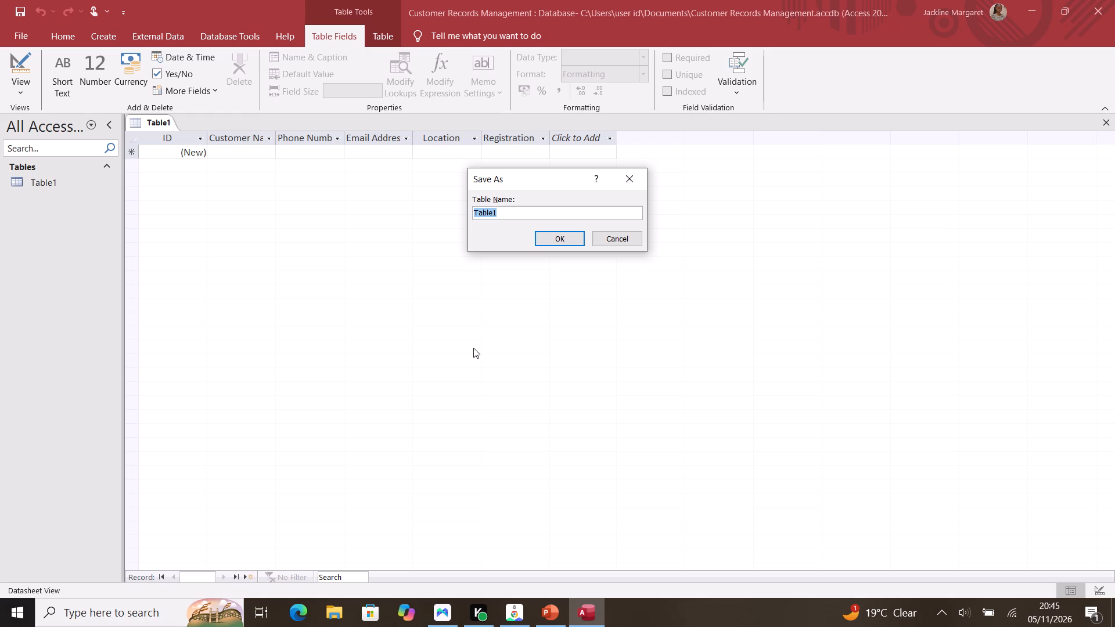
pyautogui.click(542, 212)
pyautogui.press('BackSpace')
pyautogui.press('BackSpace')
pyautogui.press('BackSpace')
pyautogui.press('BackSpace')
pyautogui.press('BackSpace')
pyautogui.press('BackSpace')
pyautogui.press('BackSpace')
pyautogui.write('ustomers')
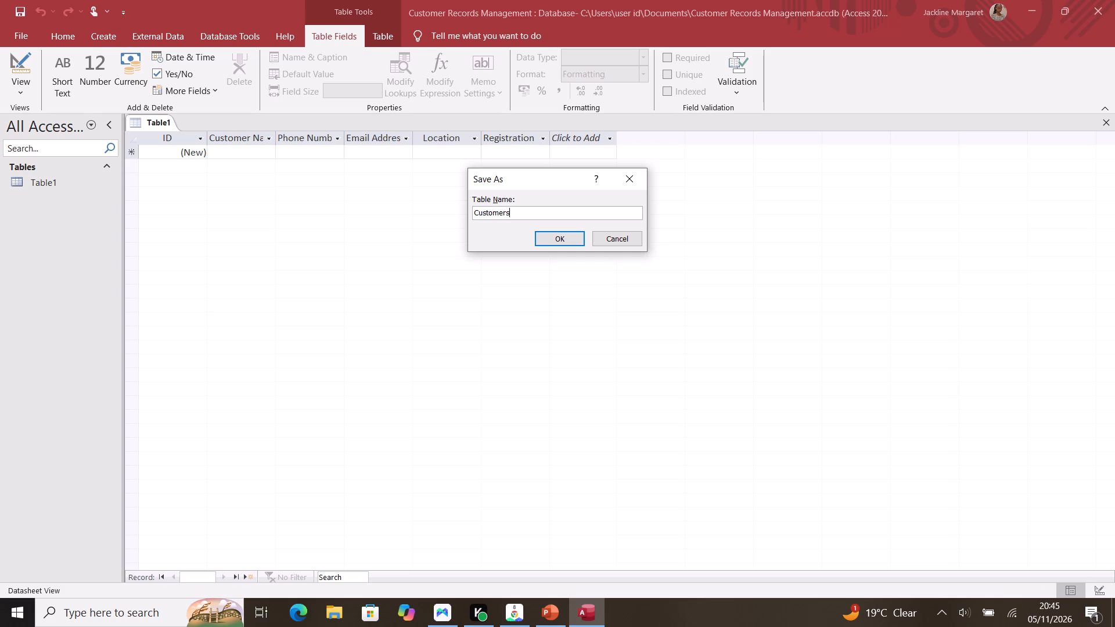
pyautogui.click(568, 236)
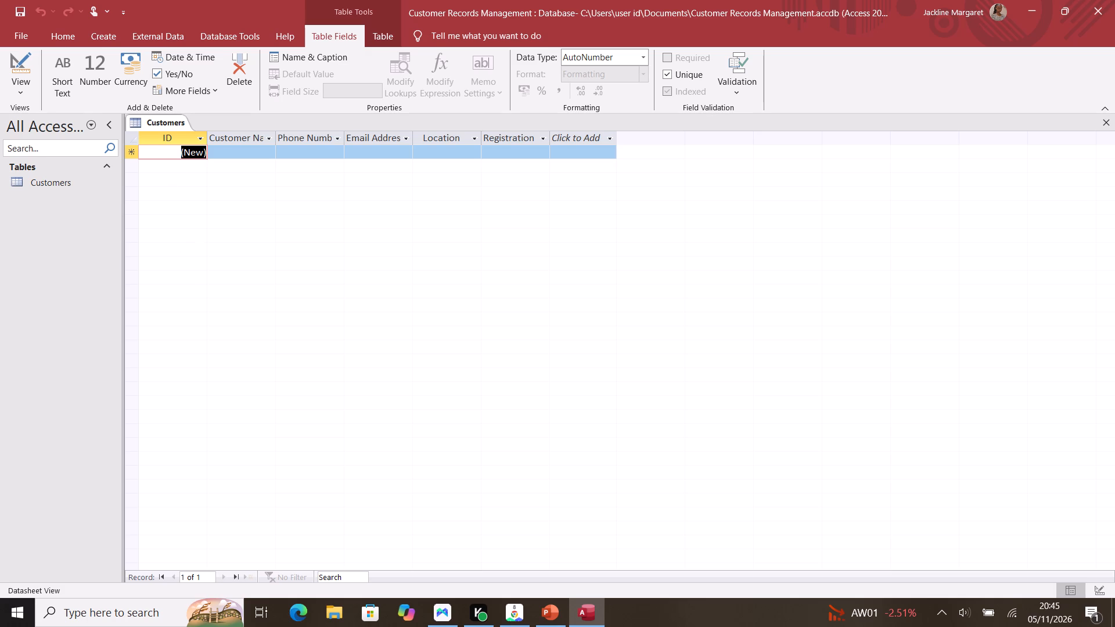
# Enter the first customer's name in the Customer Name field of the new record.
pyautogui.click(240, 144)
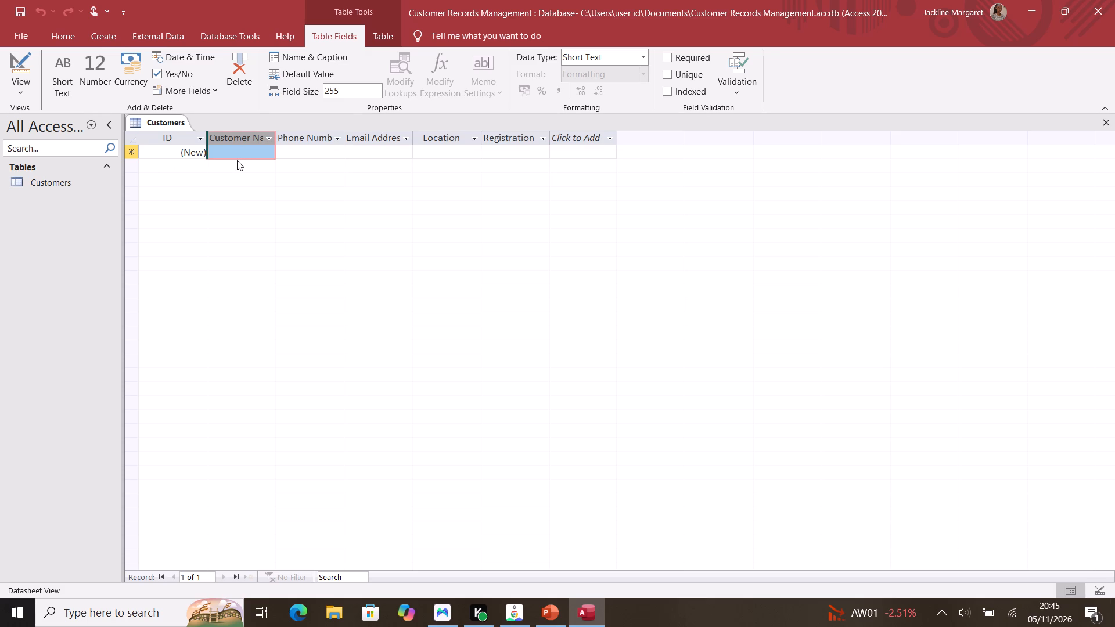
pyautogui.click(236, 165)
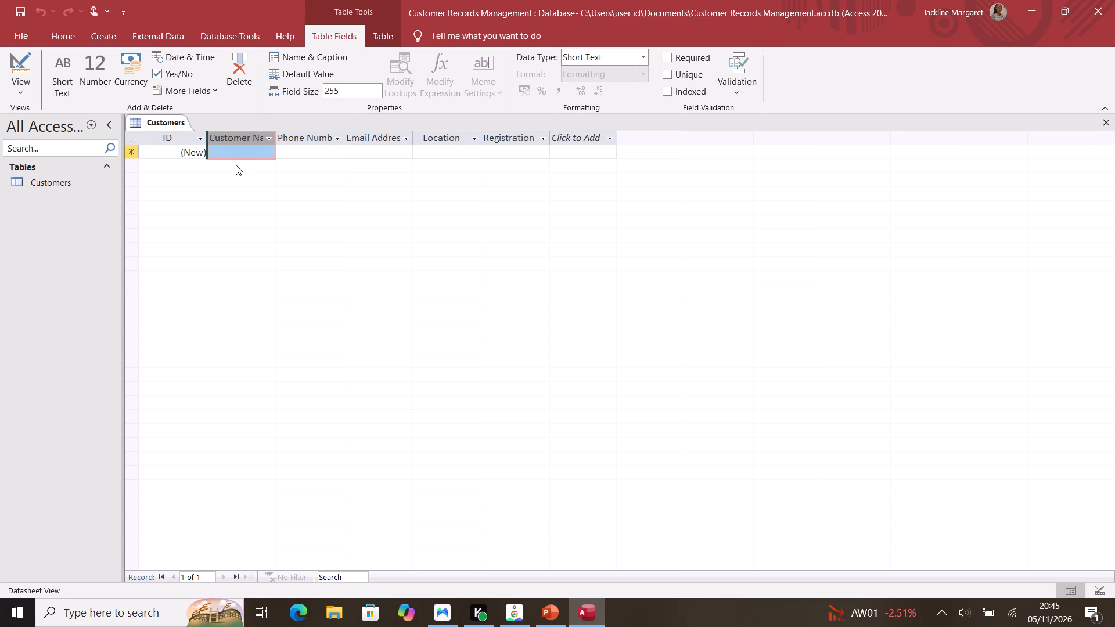
pyautogui.click(260, 173)
pyautogui.click(238, 153)
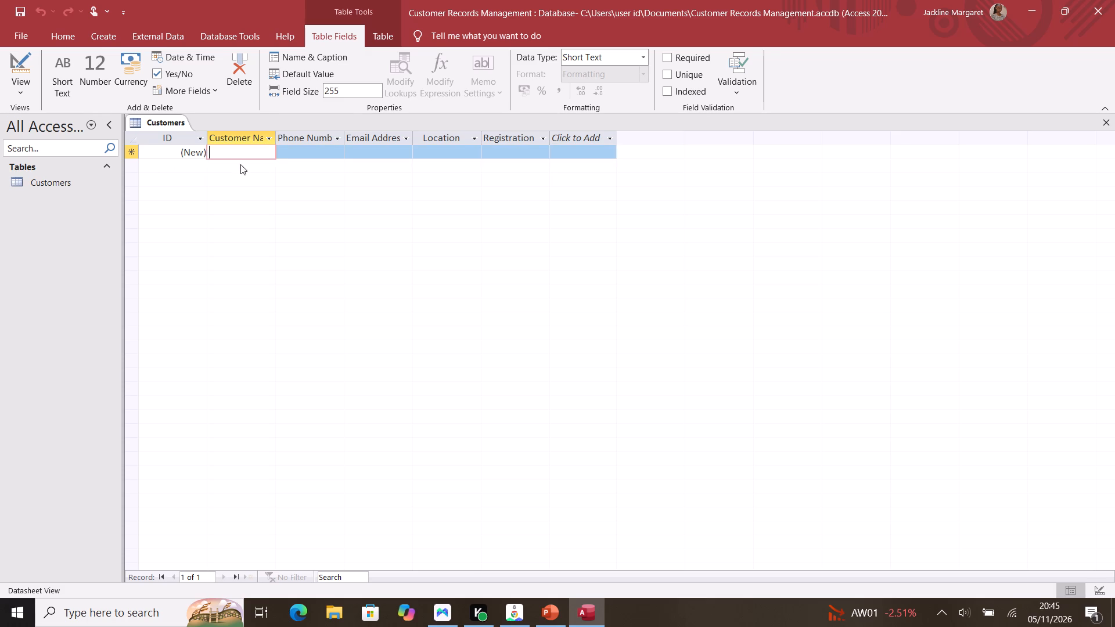
pyautogui.click(297, 153)
pyautogui.click(249, 167)
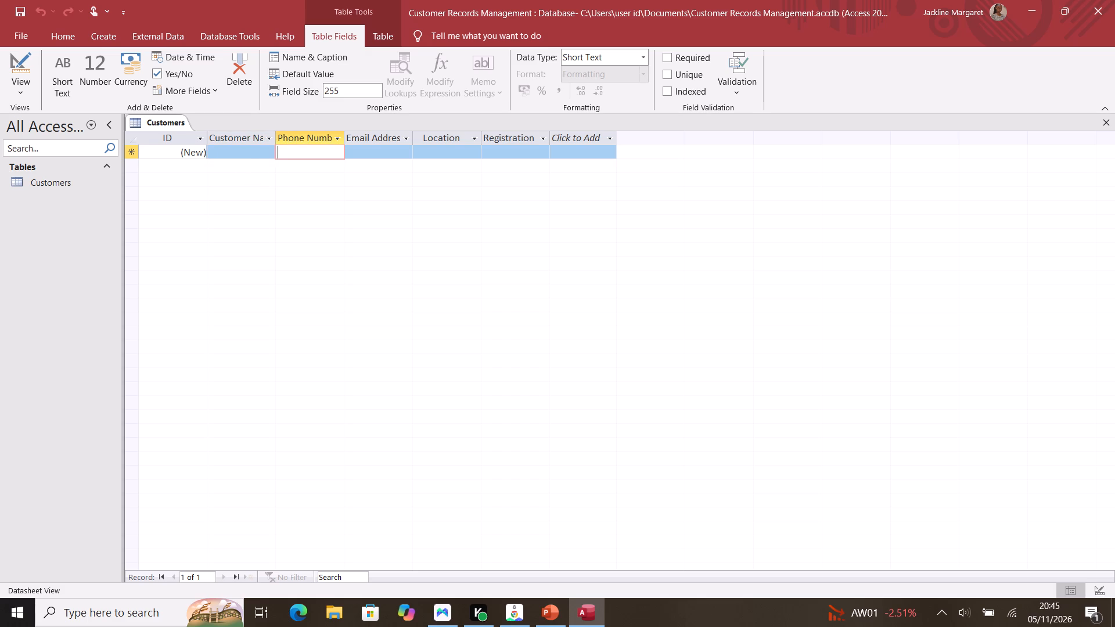
pyautogui.click(238, 150)
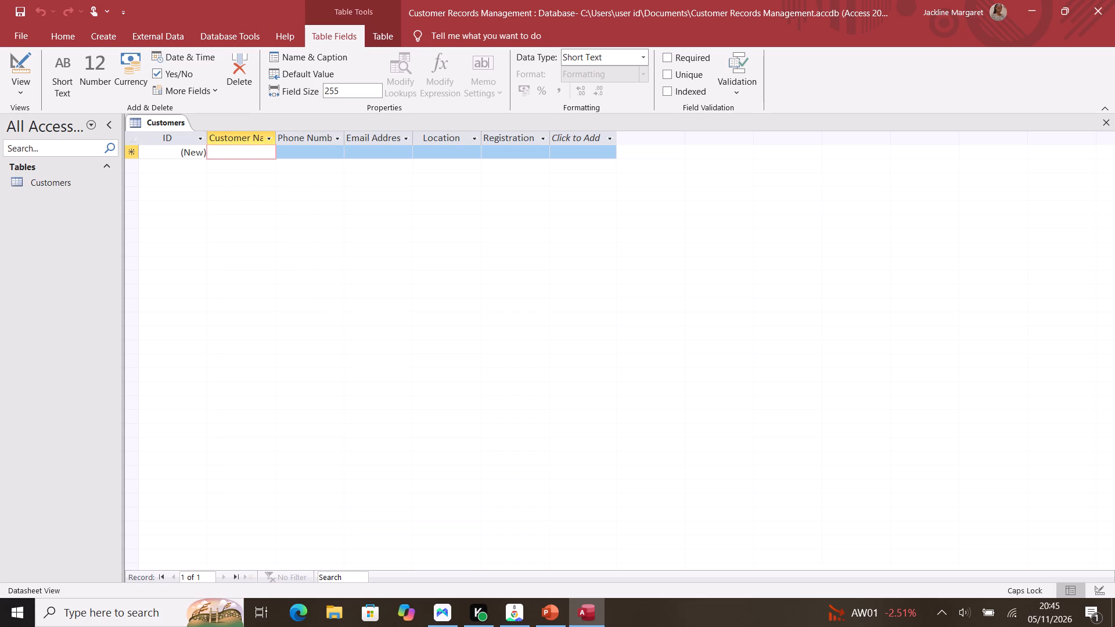
pyautogui.press('m')
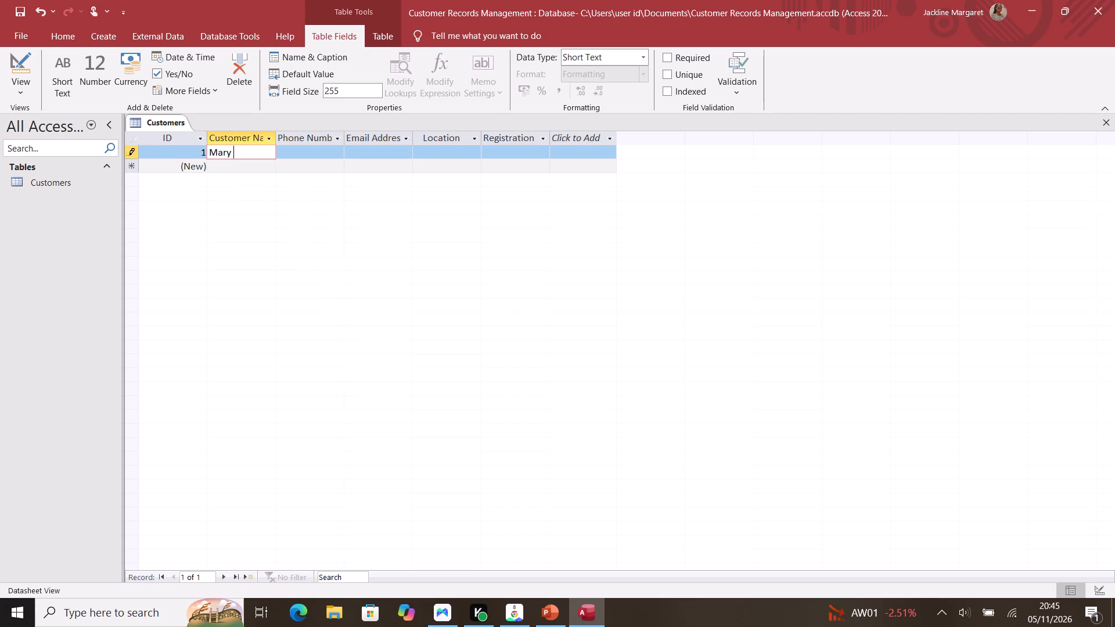
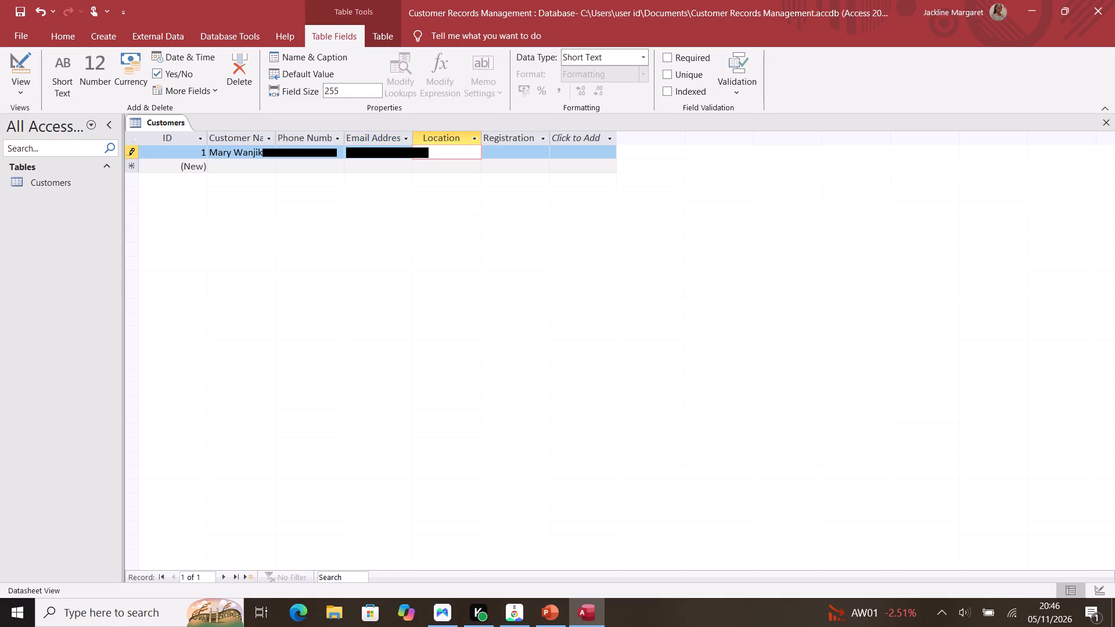
# Complete the first customer's record by filling in the Location and setting the Registration Date to 05/01/2025.
pyautogui.write('u')
pyautogui.press('Right')
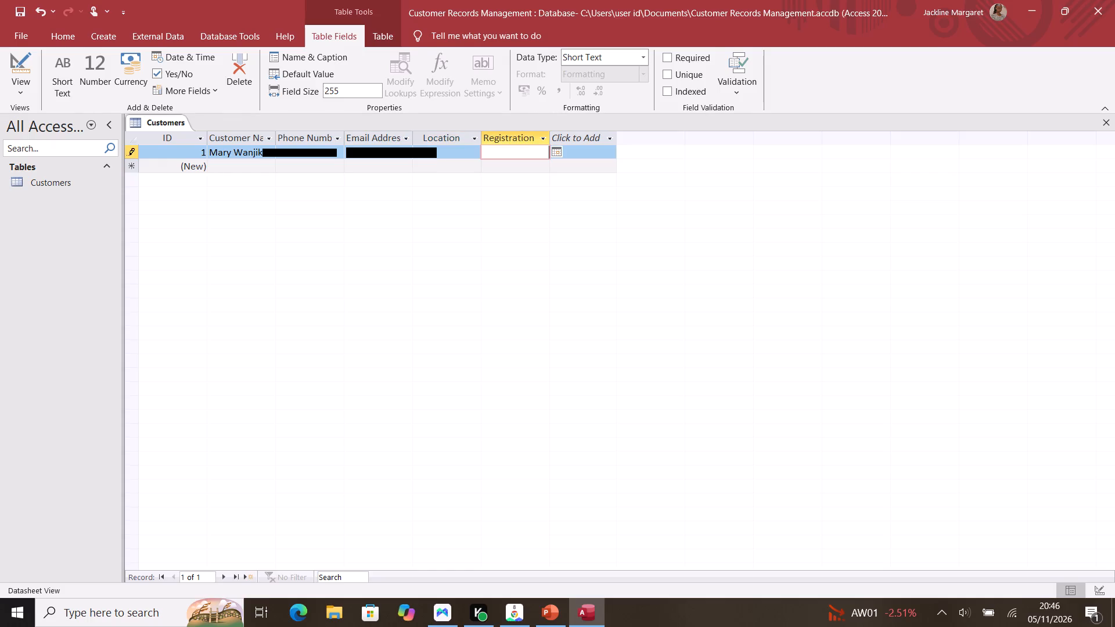
pyautogui.press('0')
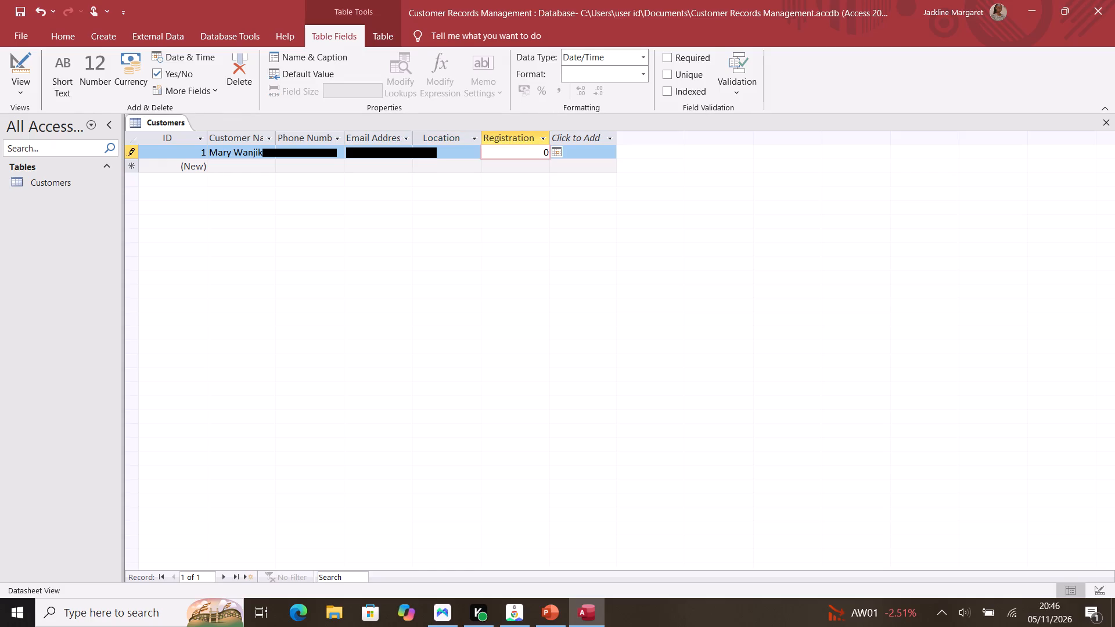
pyautogui.press('5')
pyautogui.write('/01')
pyautogui.write('/2025')
pyautogui.press('Return')
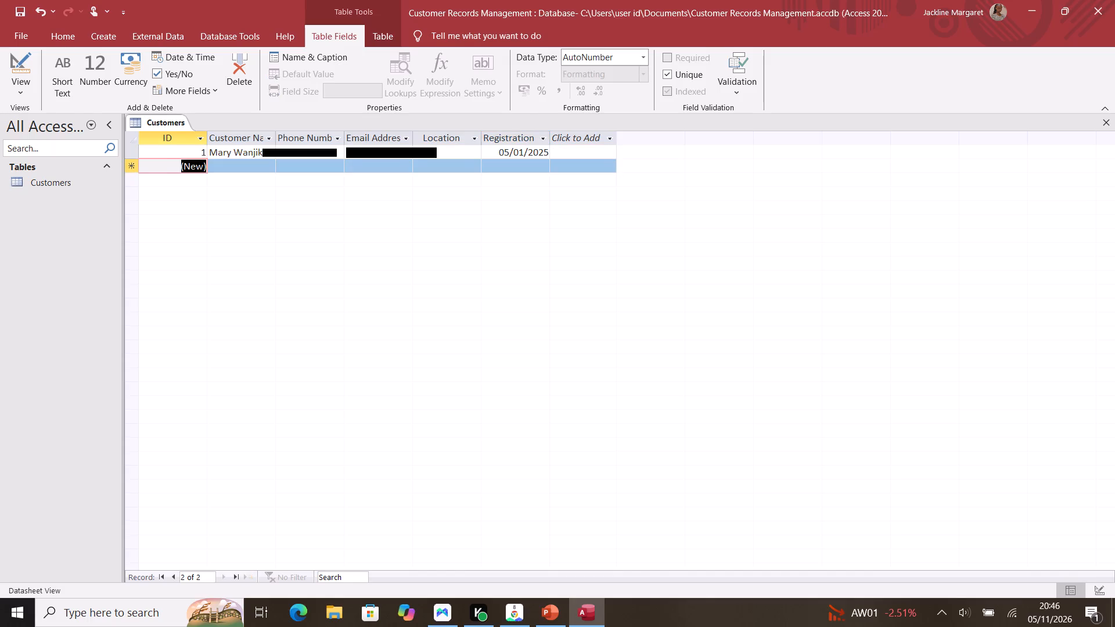
# Enter the registration dates of the second and third records as 12/02/2025 and 20/03/2025.
pyautogui.click(239, 164)
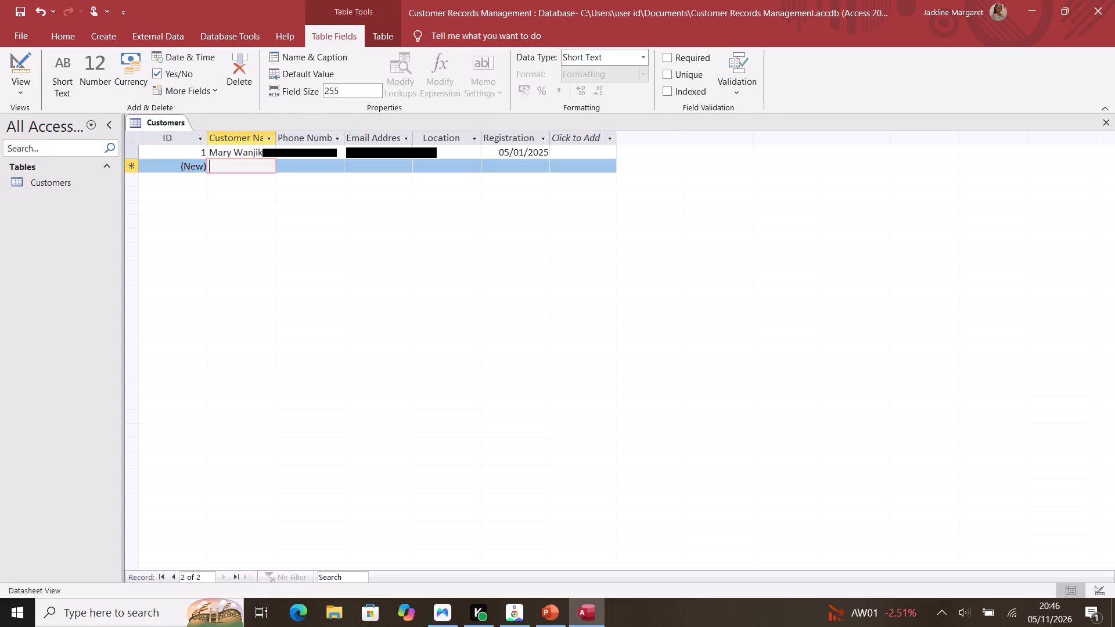
pyautogui.click(532, 164)
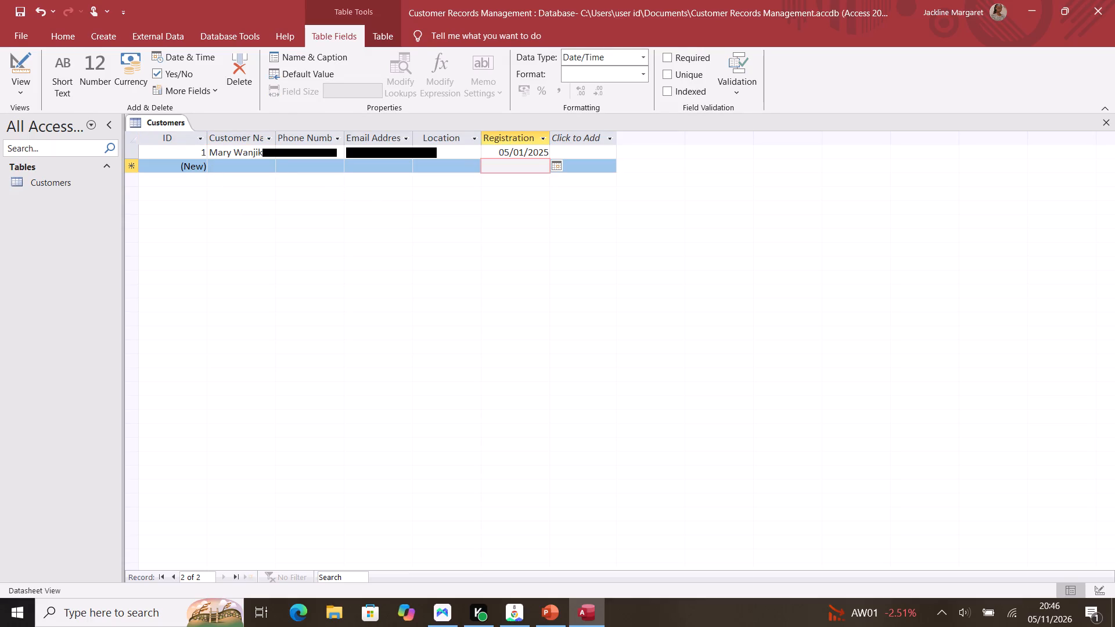
pyautogui.write('12')
pyautogui.write('/02')
pyautogui.press('/')
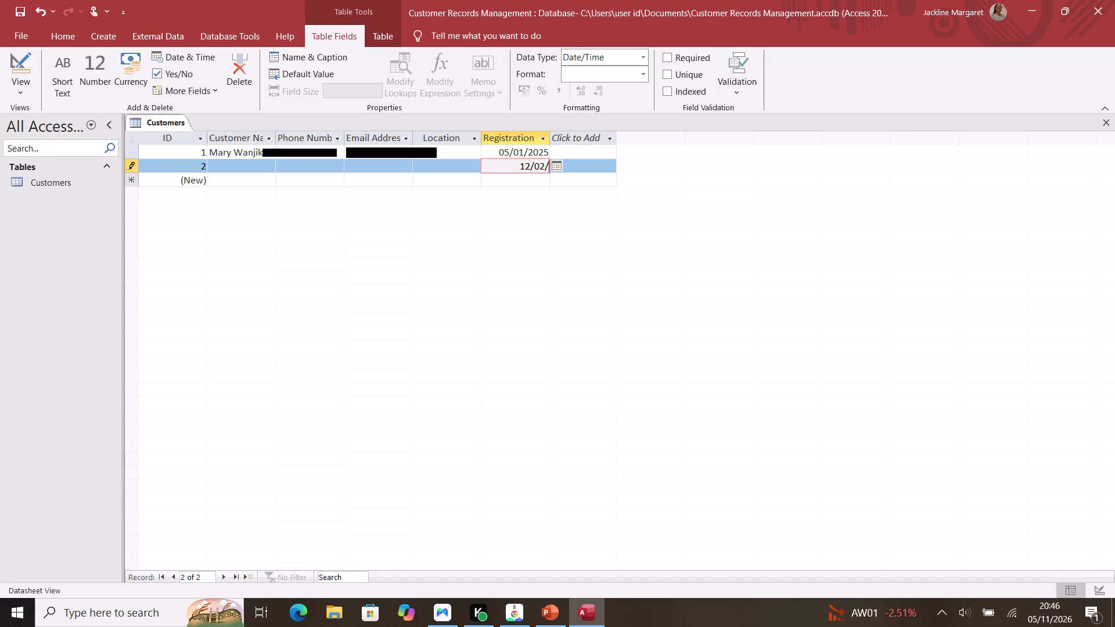
pyautogui.write('2025')
pyautogui.press('Down')
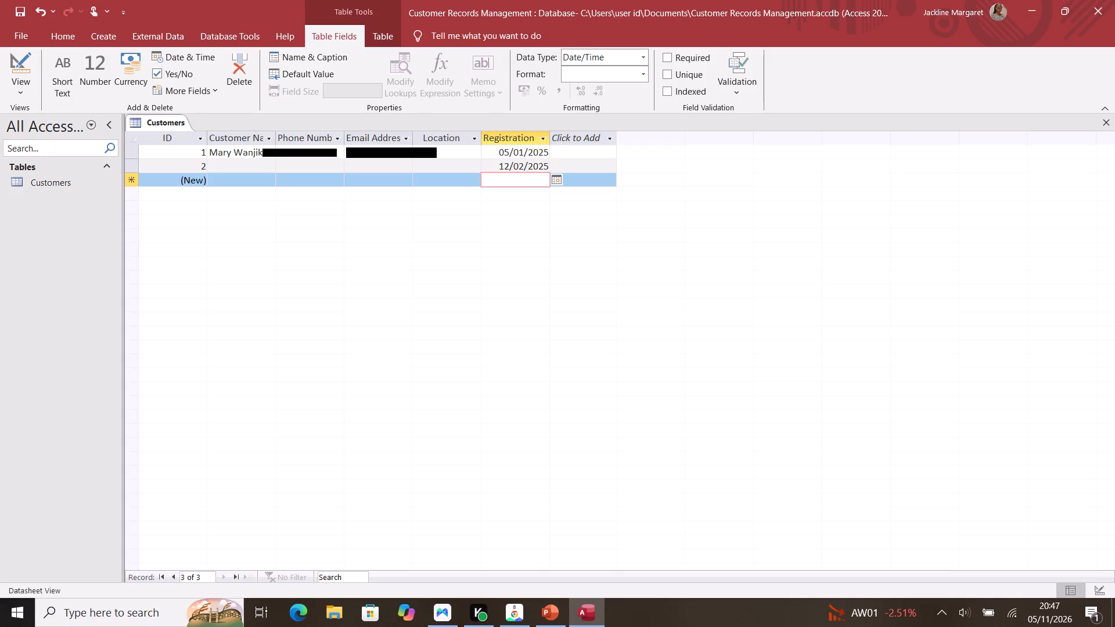
pyautogui.write('20/03/2025')
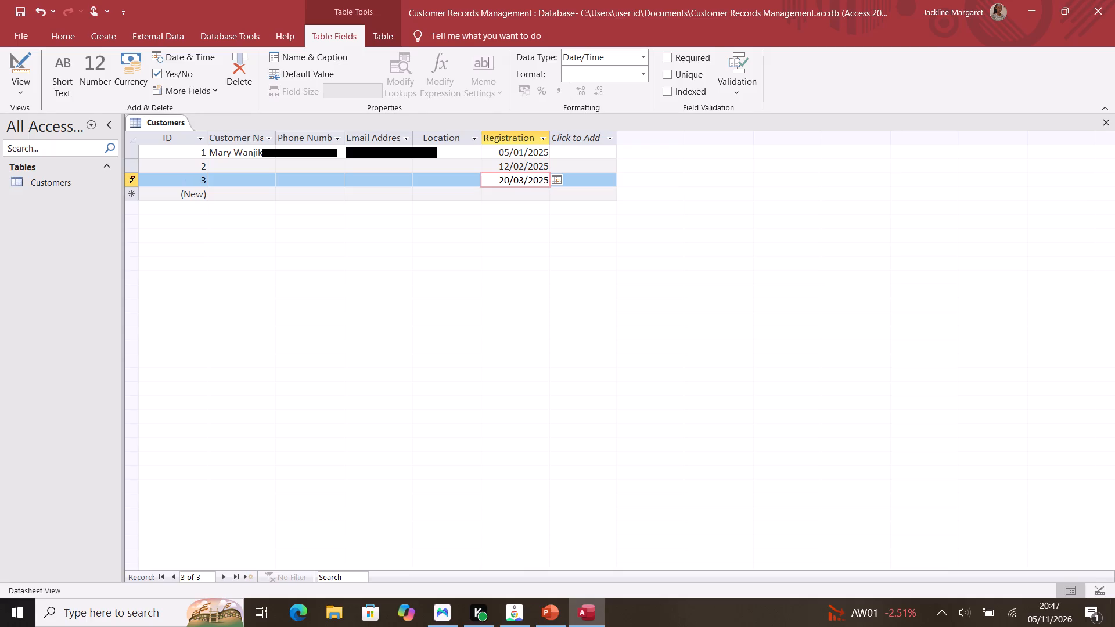
# Fill in the Location field for the second and third customer records.
pyautogui.click(459, 168)
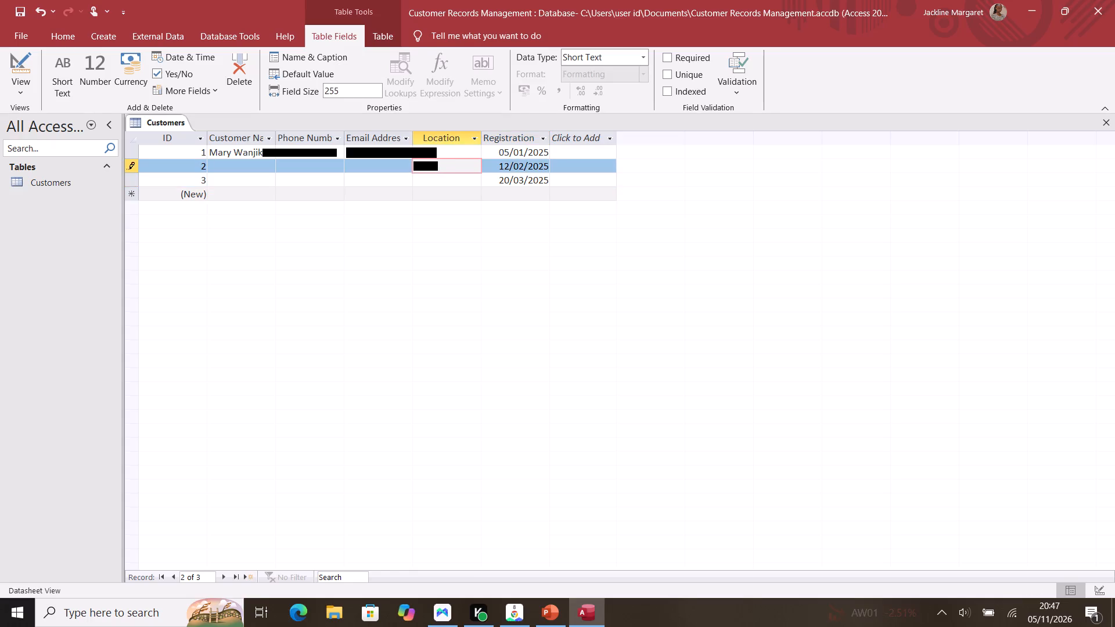
pyautogui.press('Return')
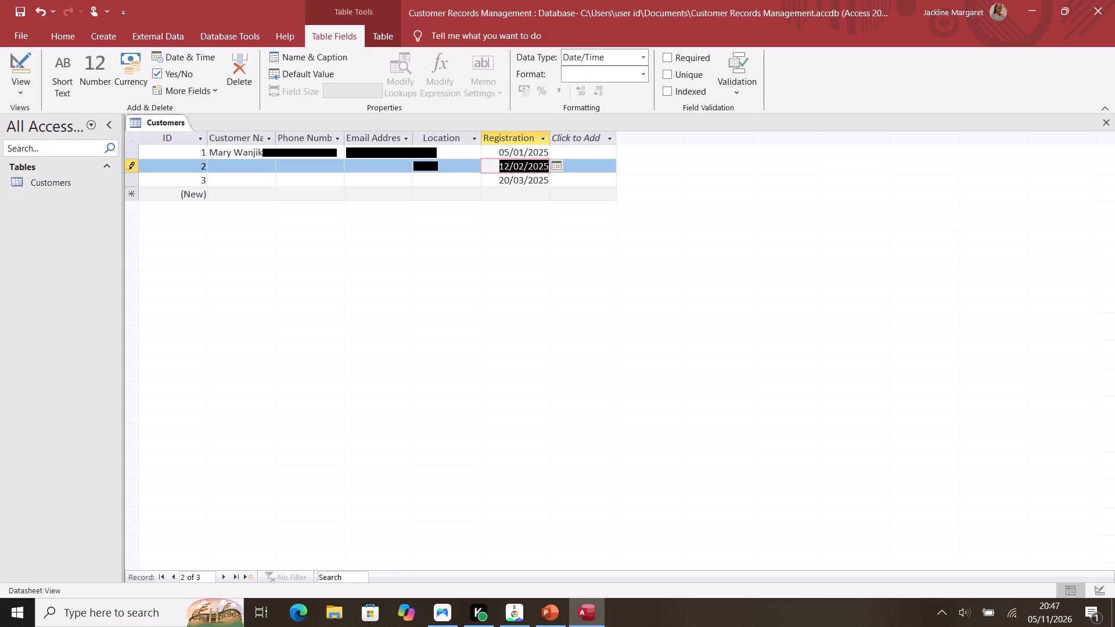
pyautogui.click(451, 175)
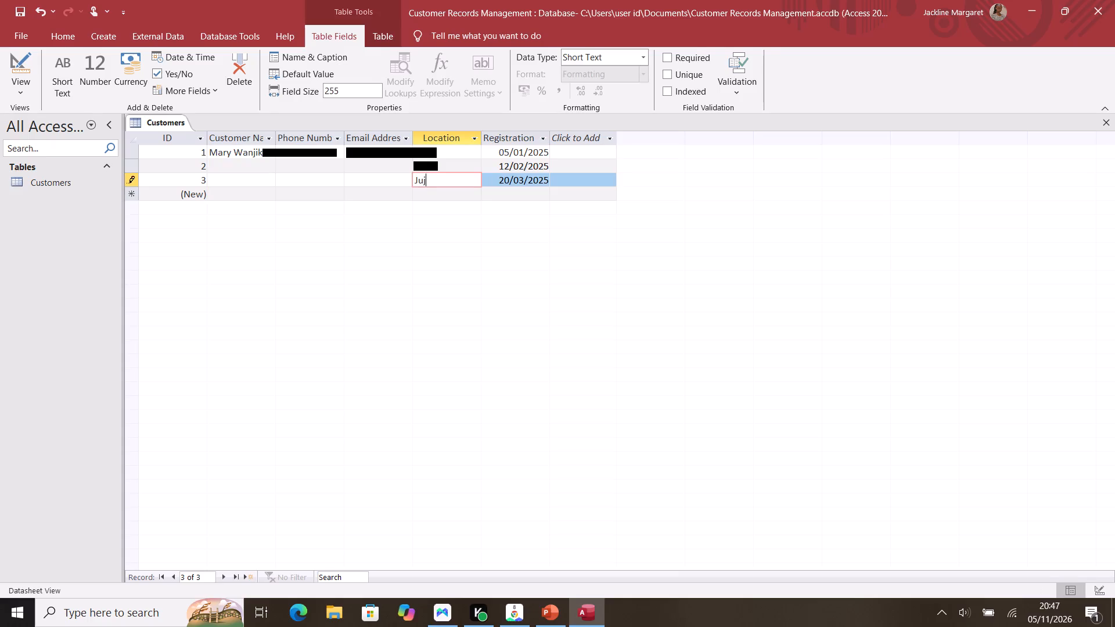
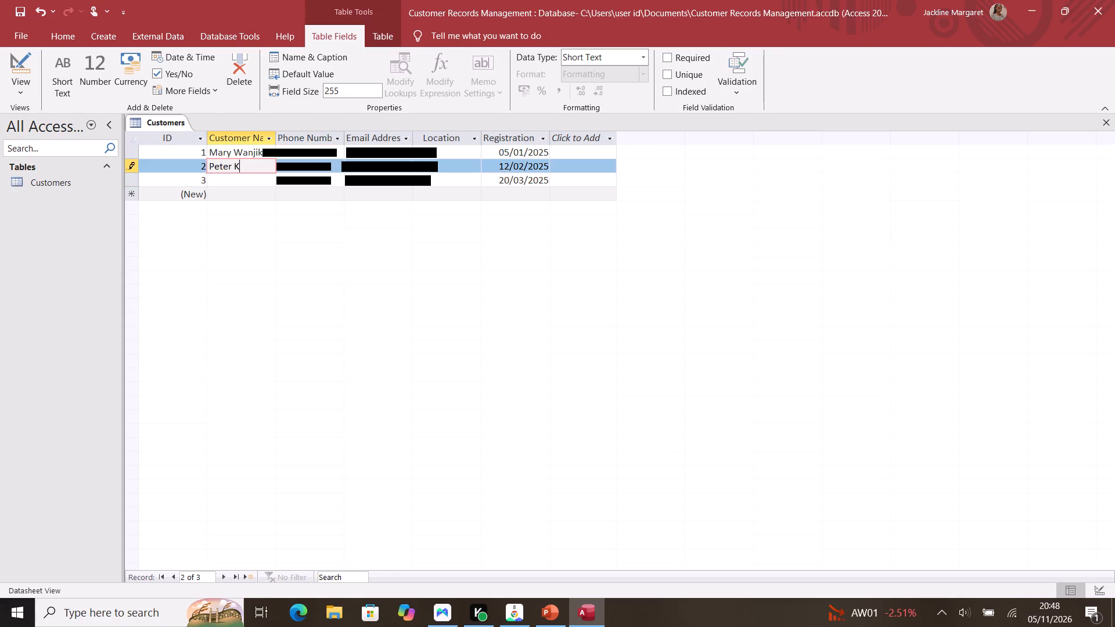
# Complete the Customer Name entries for the second and third records in the Customers table.
pyautogui.write('amau')
pyautogui.press('Down')
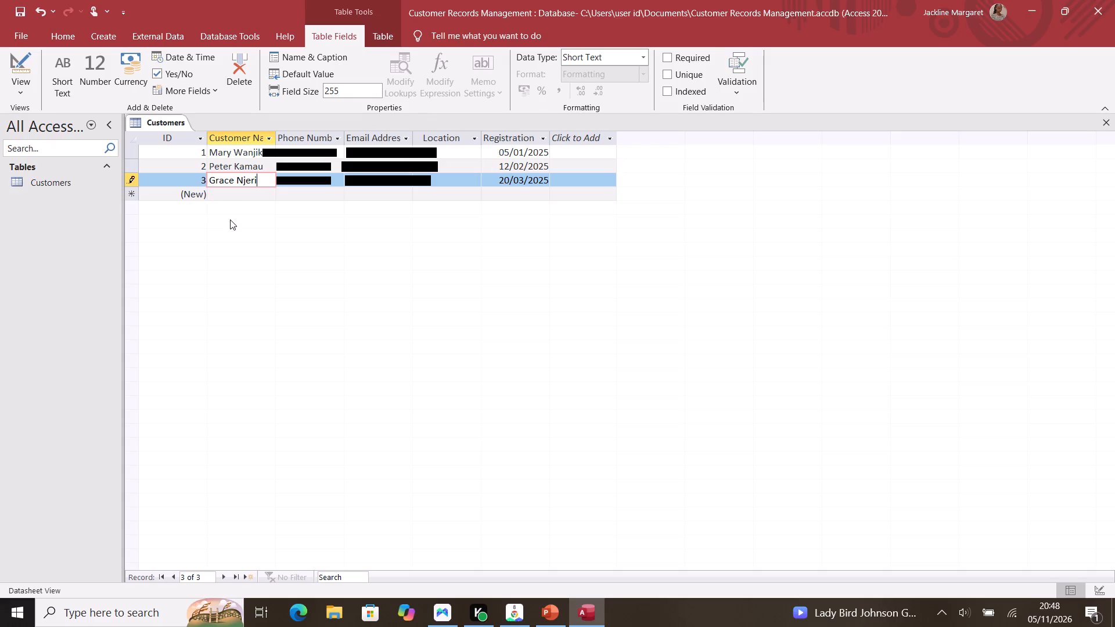
# Search the Customer Name field for the second customer's full name, starting from the first record.
pyautogui.click(264, 154)
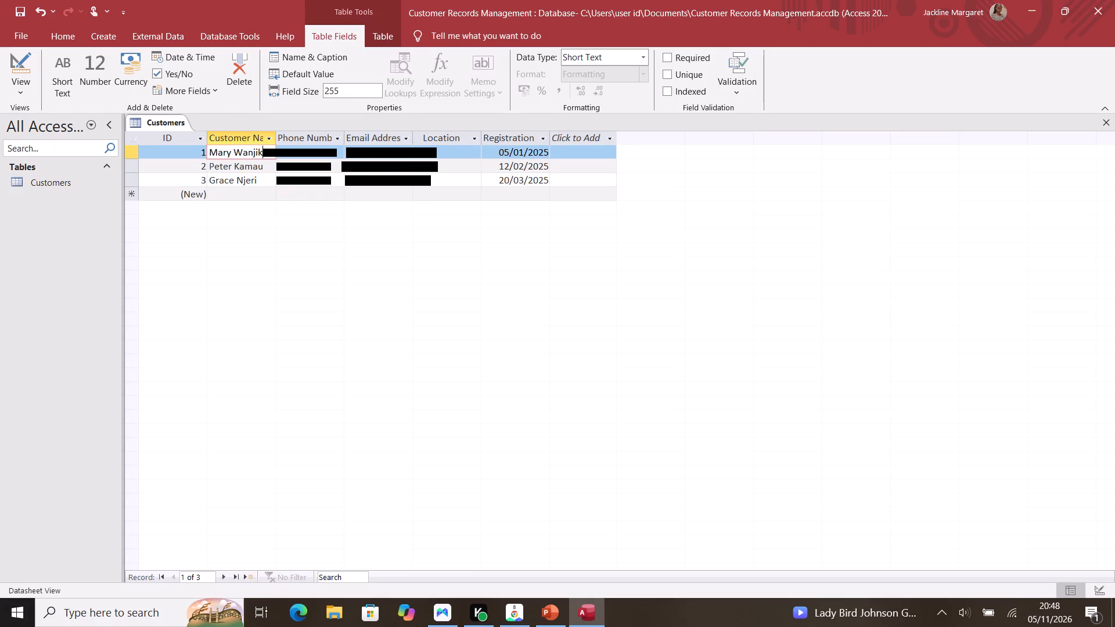
pyautogui.hotkey('ctrl', 'f')
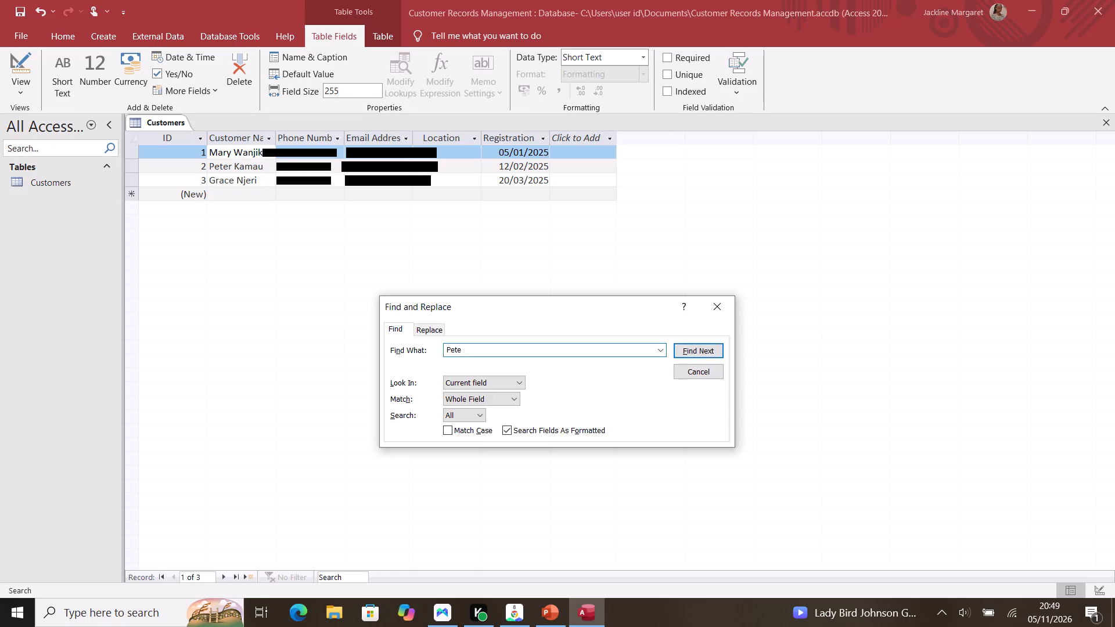
pyautogui.press('k')
pyautogui.write('amau')
pyautogui.click(707, 351)
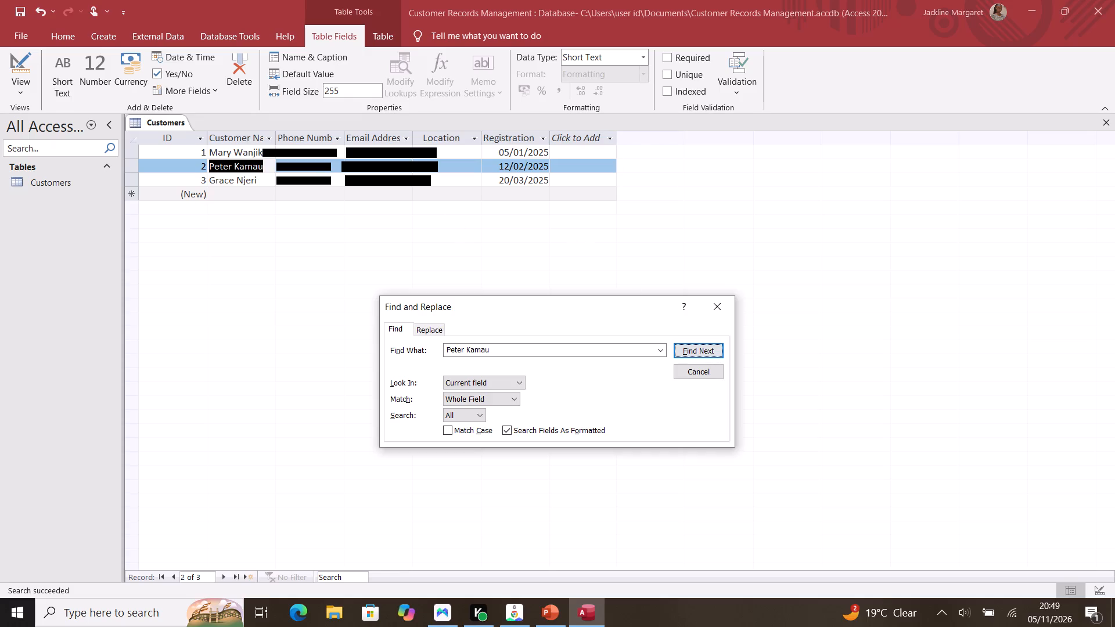
# Filter the Customers table by Location to show only records for Ruiru.
pyautogui.click(445, 140)
pyautogui.click(445, 139)
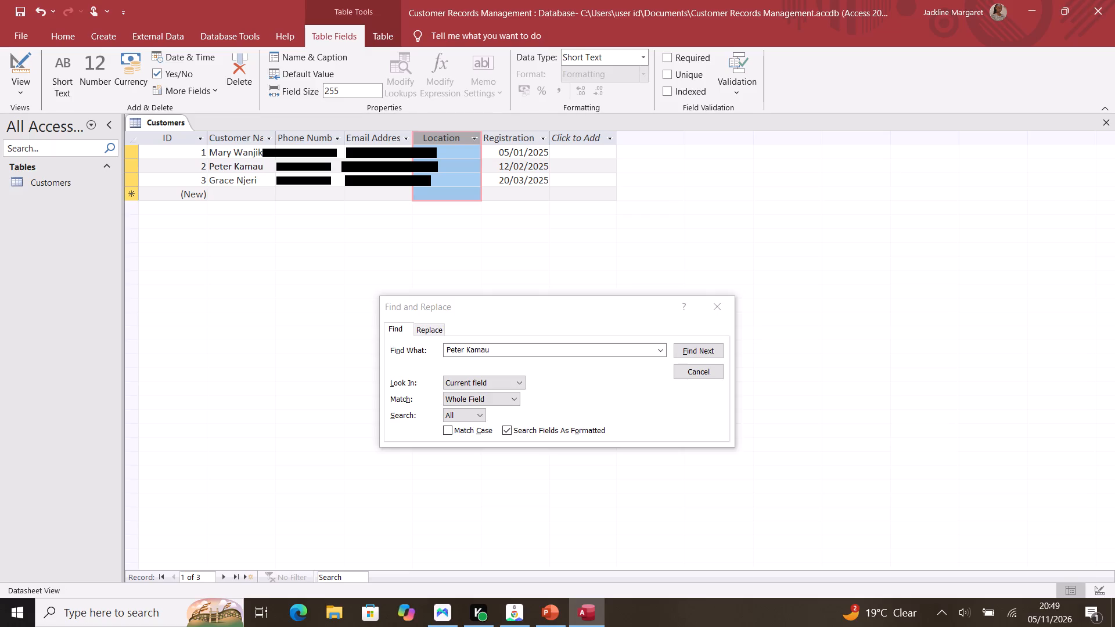
pyautogui.click(477, 136)
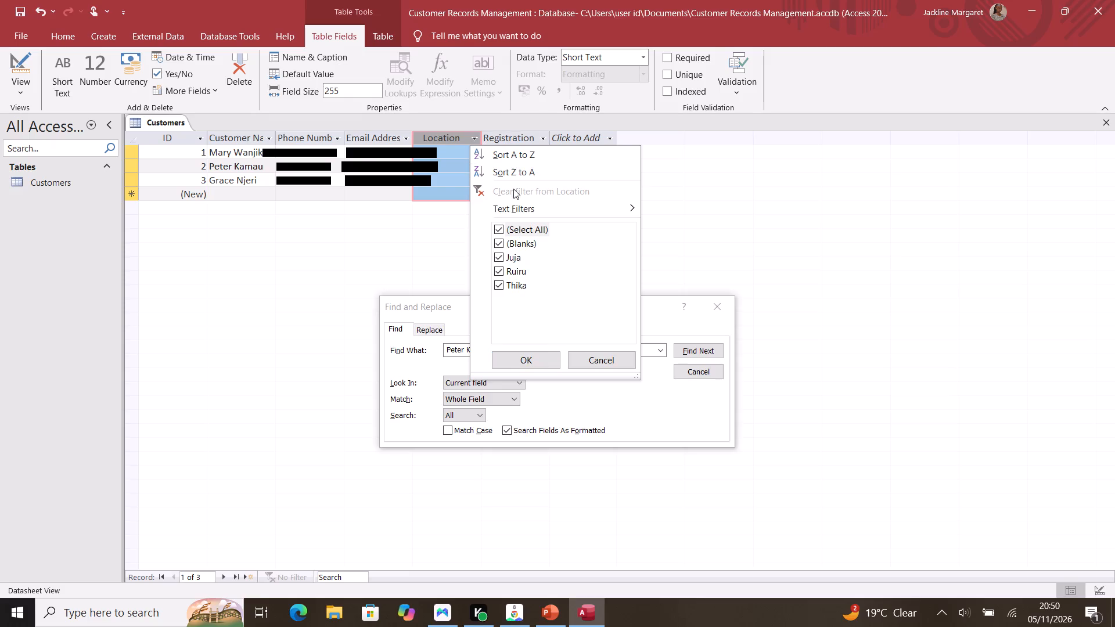
pyautogui.click(497, 228)
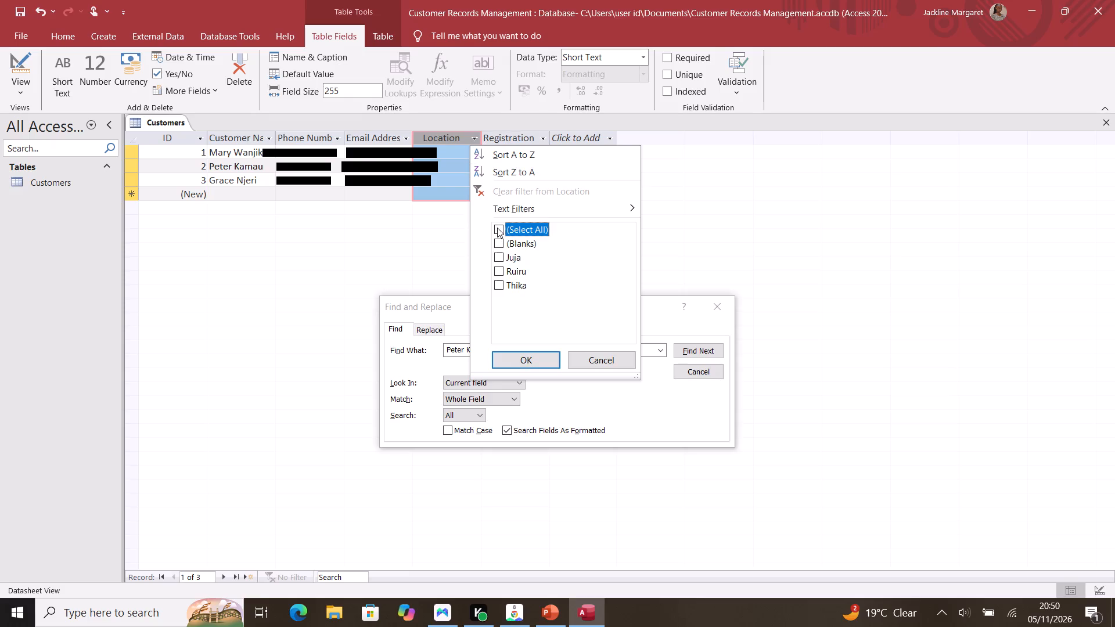
pyautogui.click(500, 268)
pyautogui.click(520, 359)
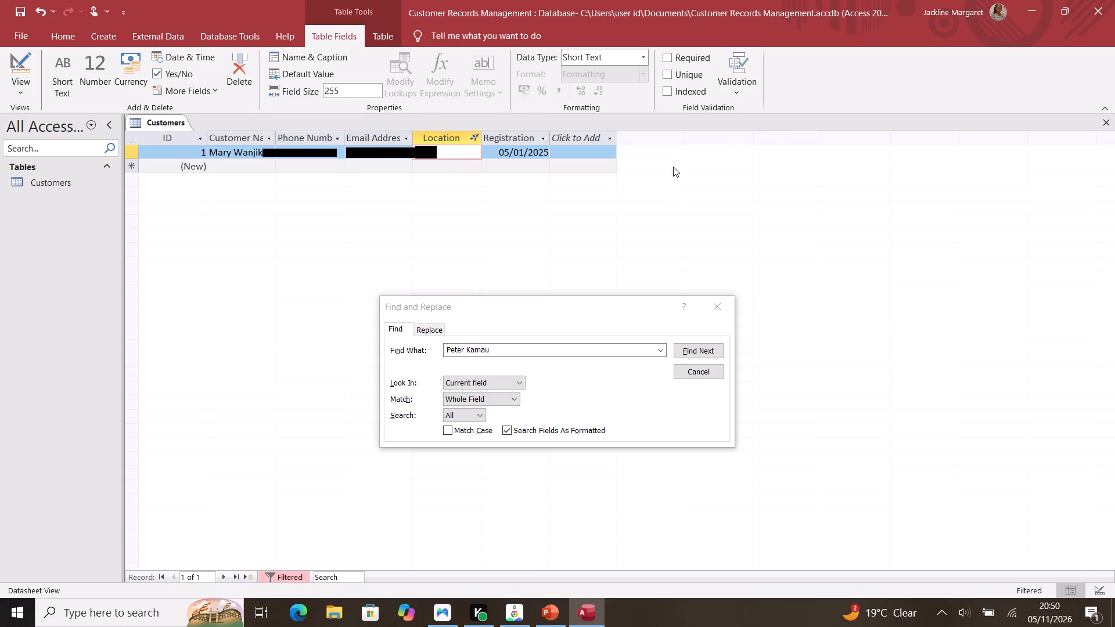
# Clear the filter from Location and close the Find and Replace dialog.
pyautogui.click(467, 136)
pyautogui.click(471, 138)
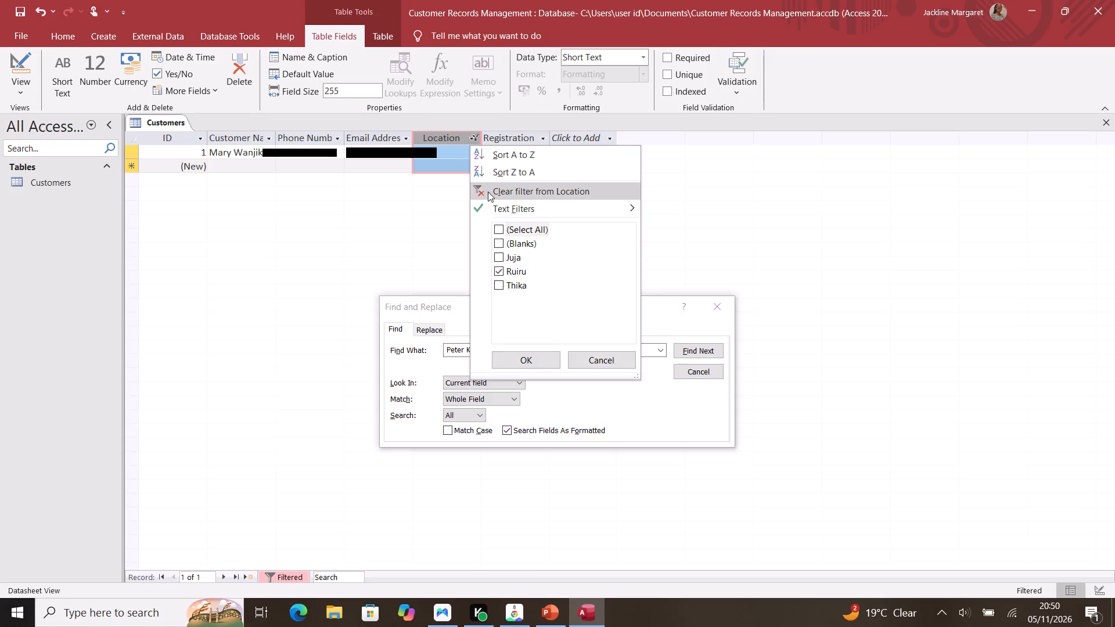
pyautogui.click(526, 190)
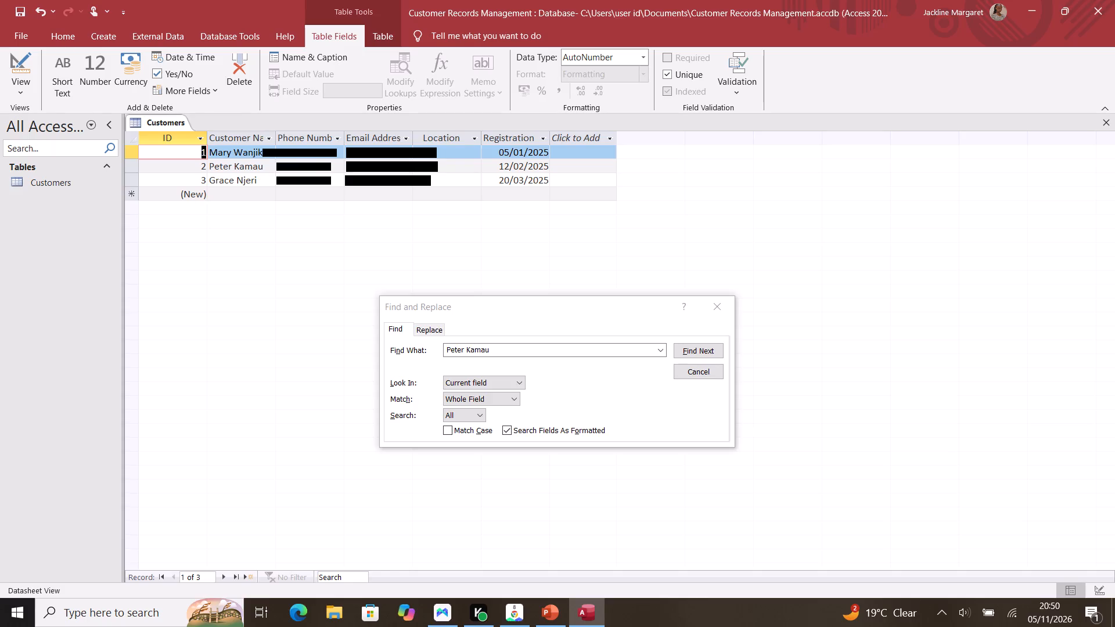
pyautogui.click(261, 341)
pyautogui.click(717, 307)
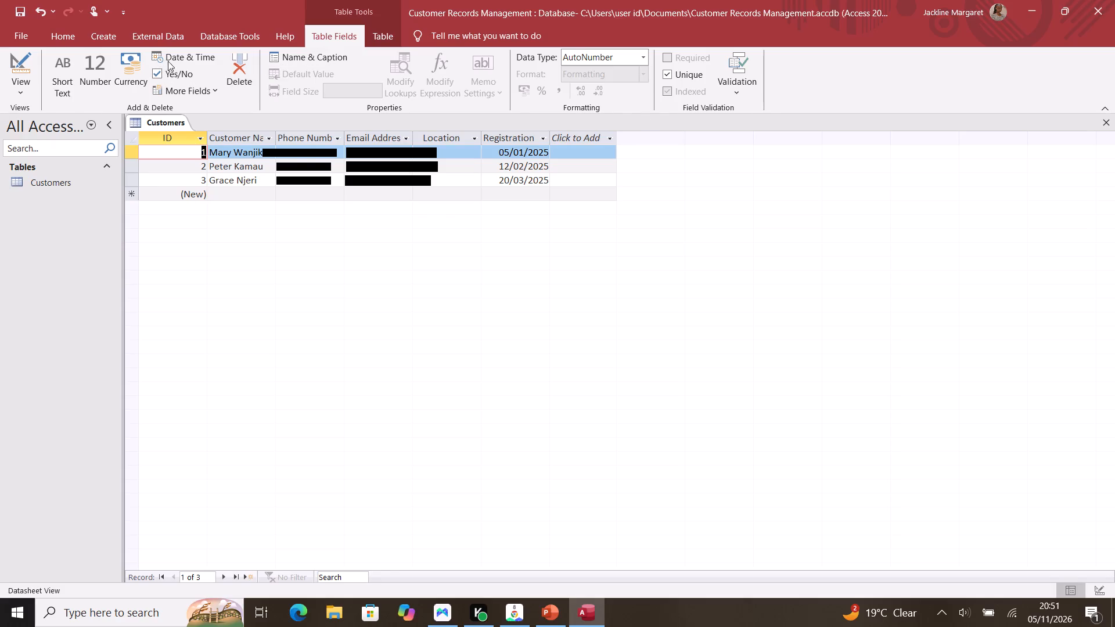
# Create a form based on the Customers table, saving the table first.
pyautogui.click(98, 31)
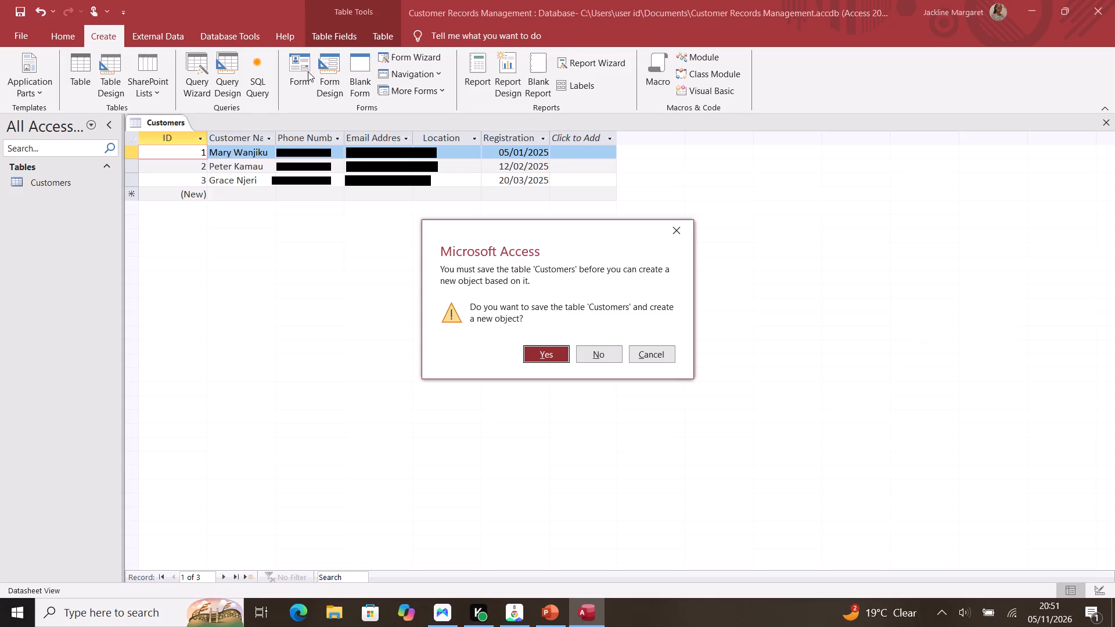
pyautogui.click(556, 352)
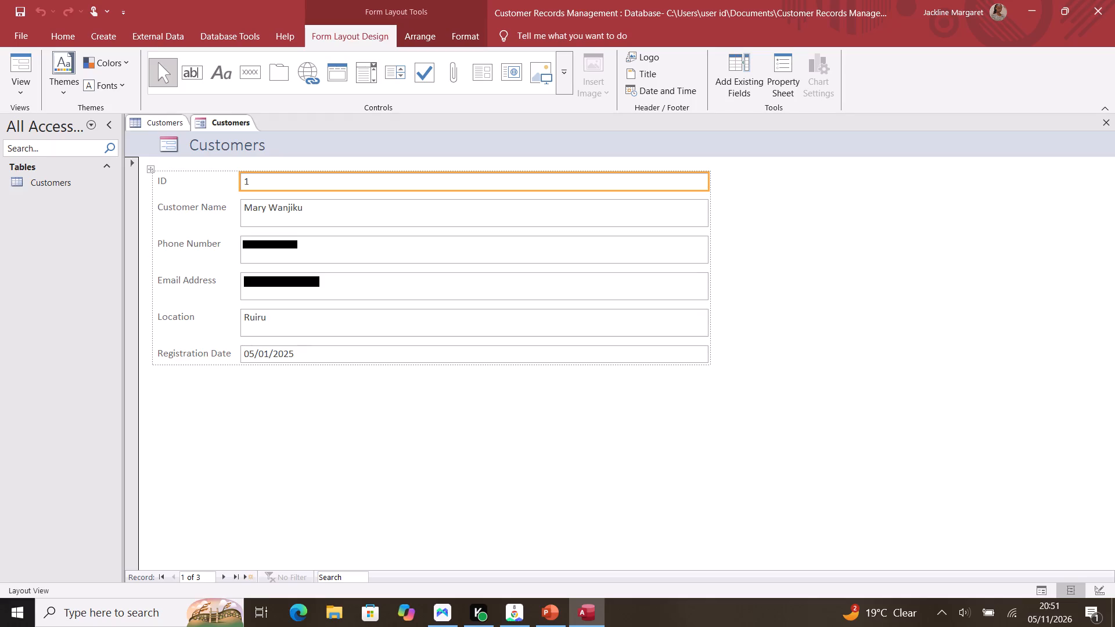
# Save the new form with the name Customer Registratiion form.
pyautogui.hotkey('ctrl', 's')
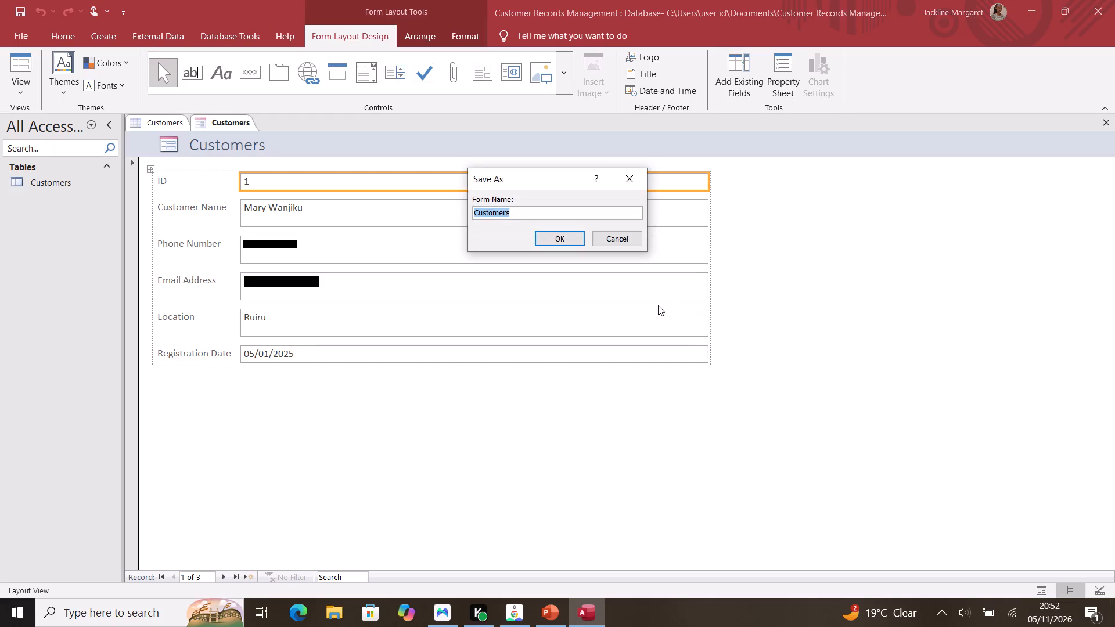
pyautogui.click(589, 214)
pyautogui.press('BackSpace')
pyautogui.press('space')
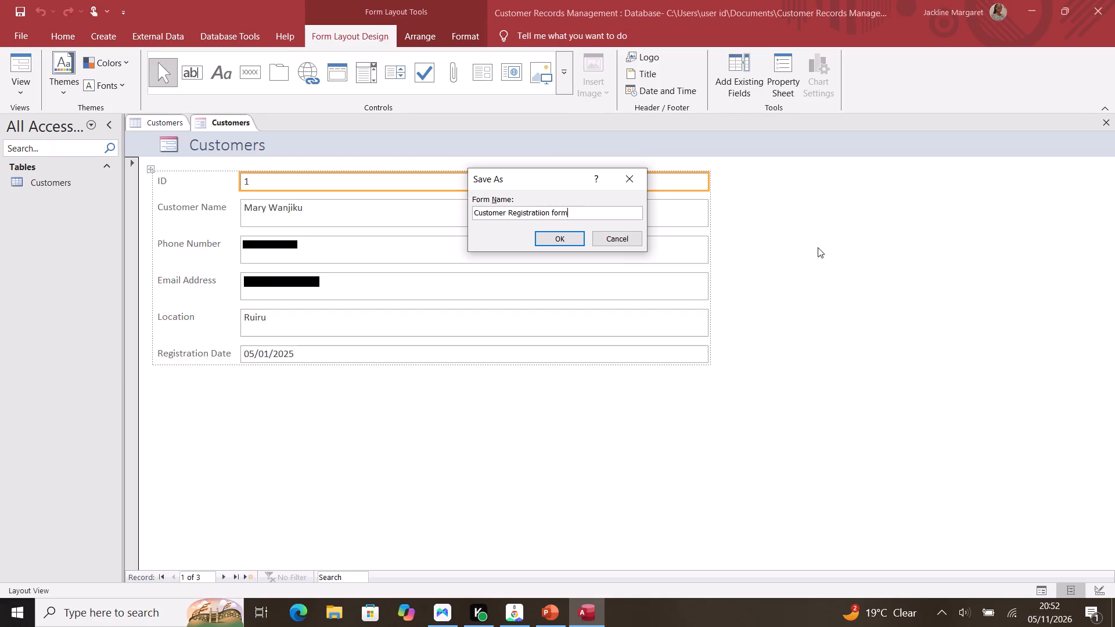
pyautogui.click(575, 240)
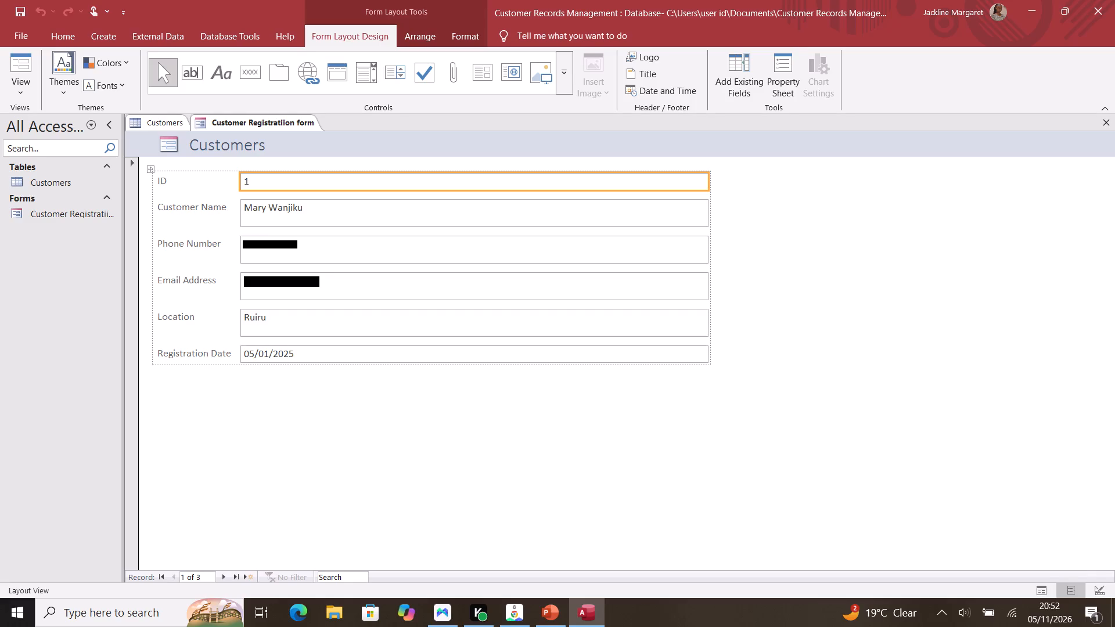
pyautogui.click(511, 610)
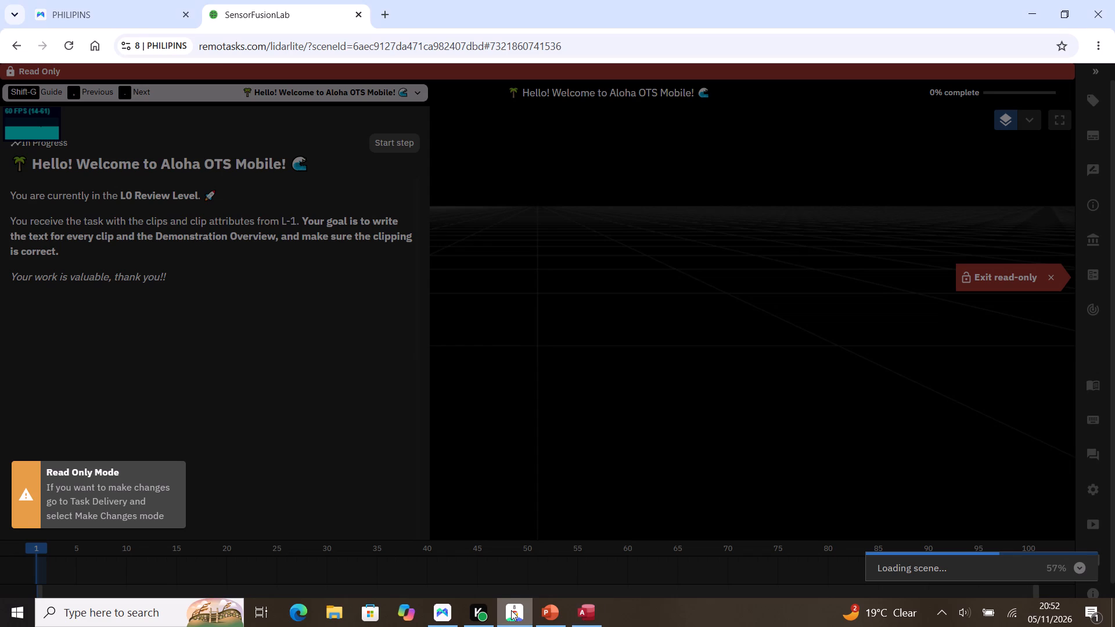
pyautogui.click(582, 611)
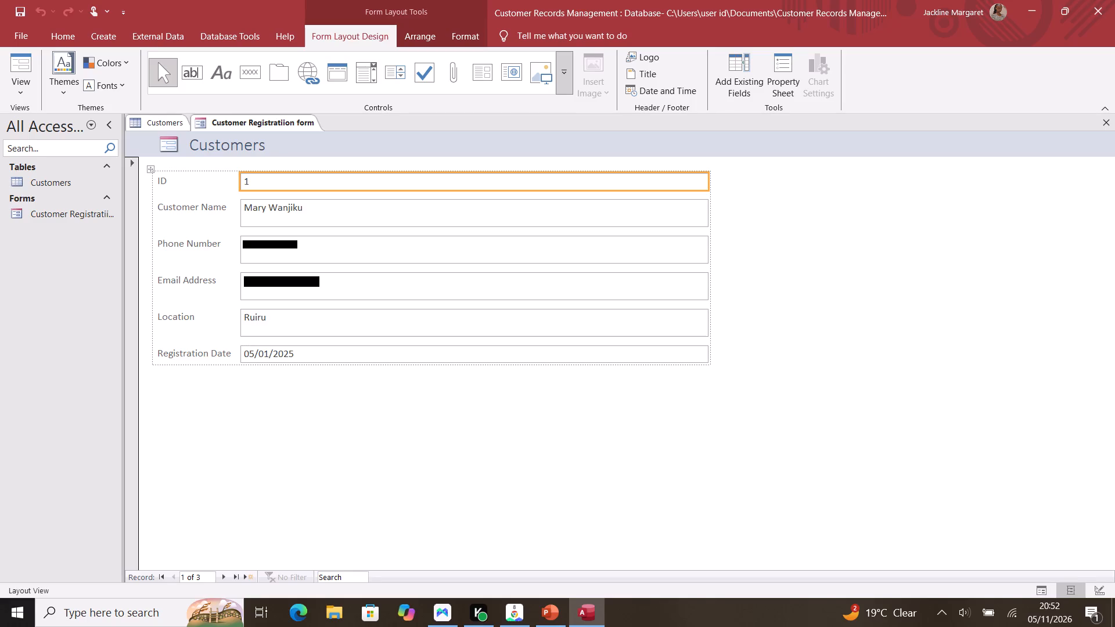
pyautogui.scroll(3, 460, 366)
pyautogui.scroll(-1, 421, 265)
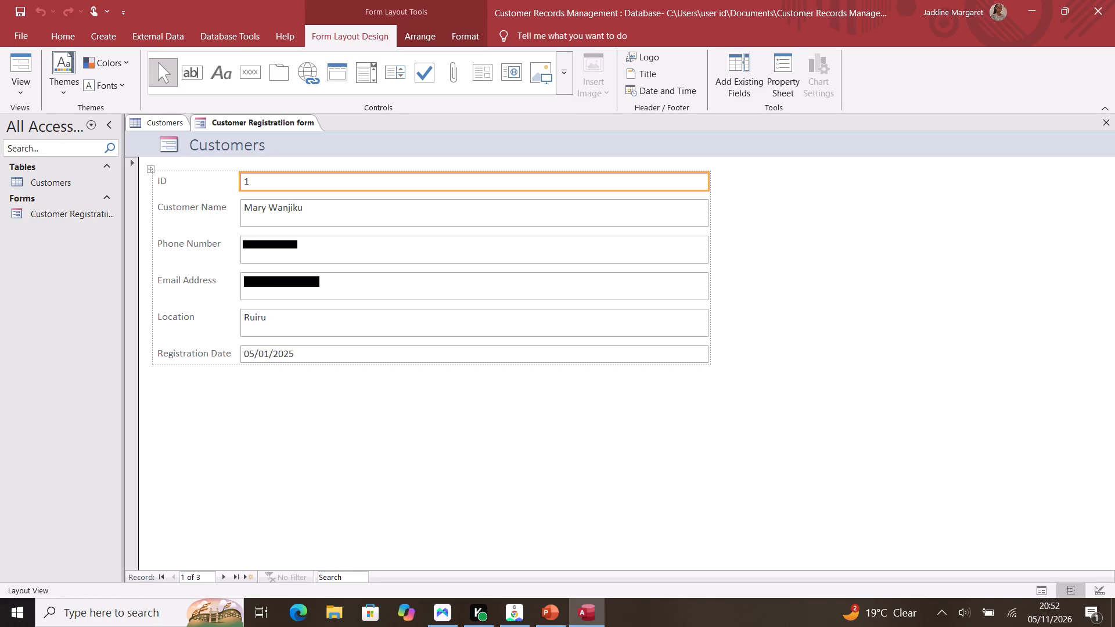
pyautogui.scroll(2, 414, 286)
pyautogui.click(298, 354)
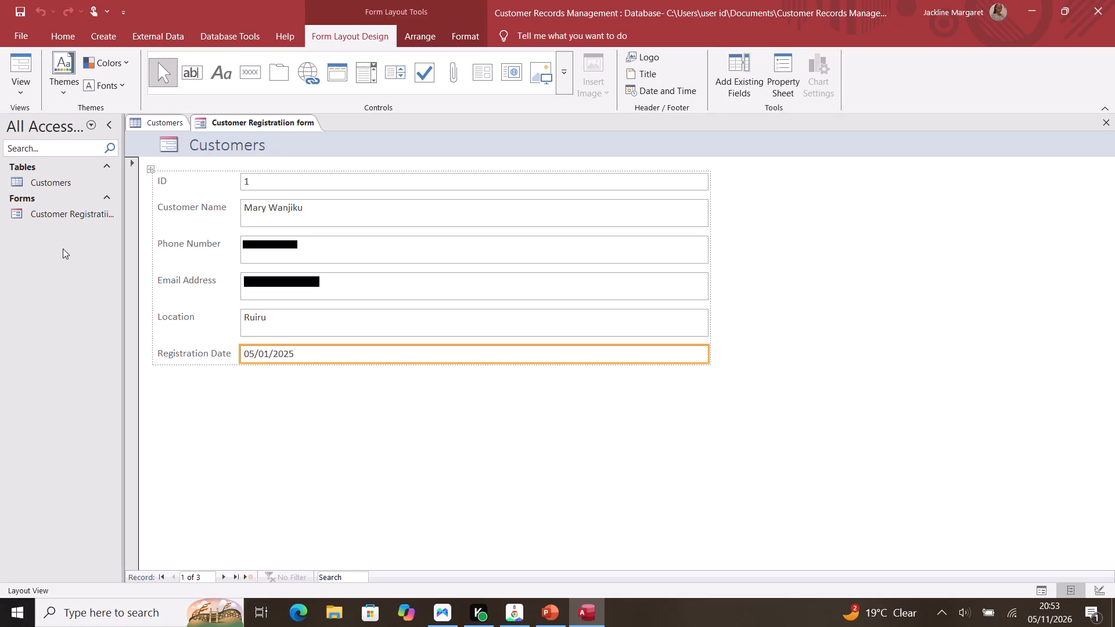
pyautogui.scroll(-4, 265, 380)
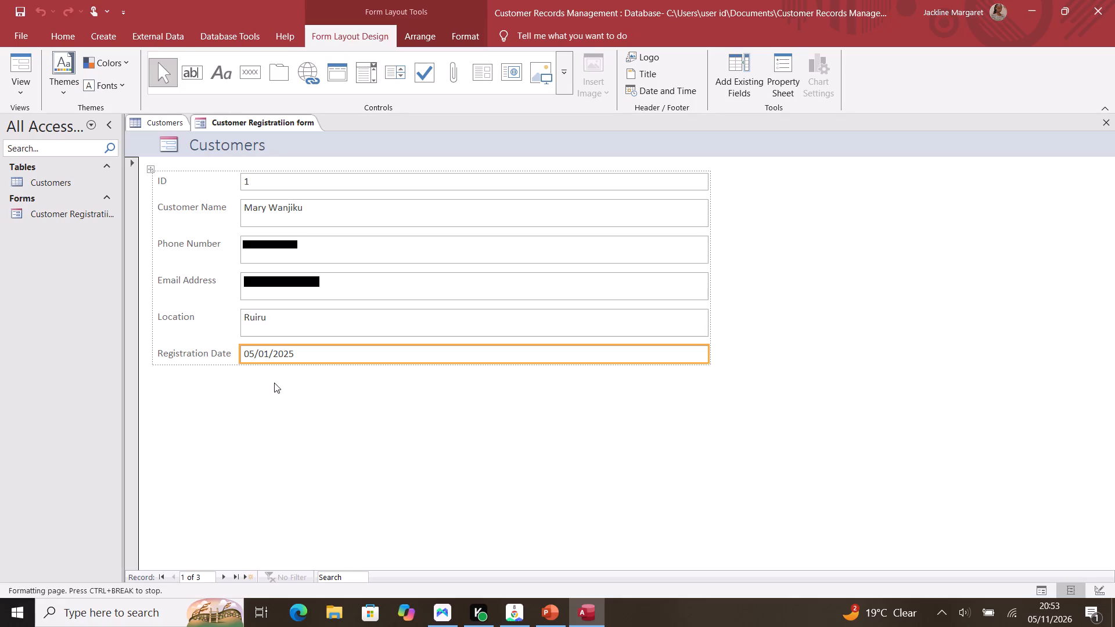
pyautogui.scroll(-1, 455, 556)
# Move the Customer Registratiion form to a new blank record.
pyautogui.click(148, 577)
pyautogui.click(249, 576)
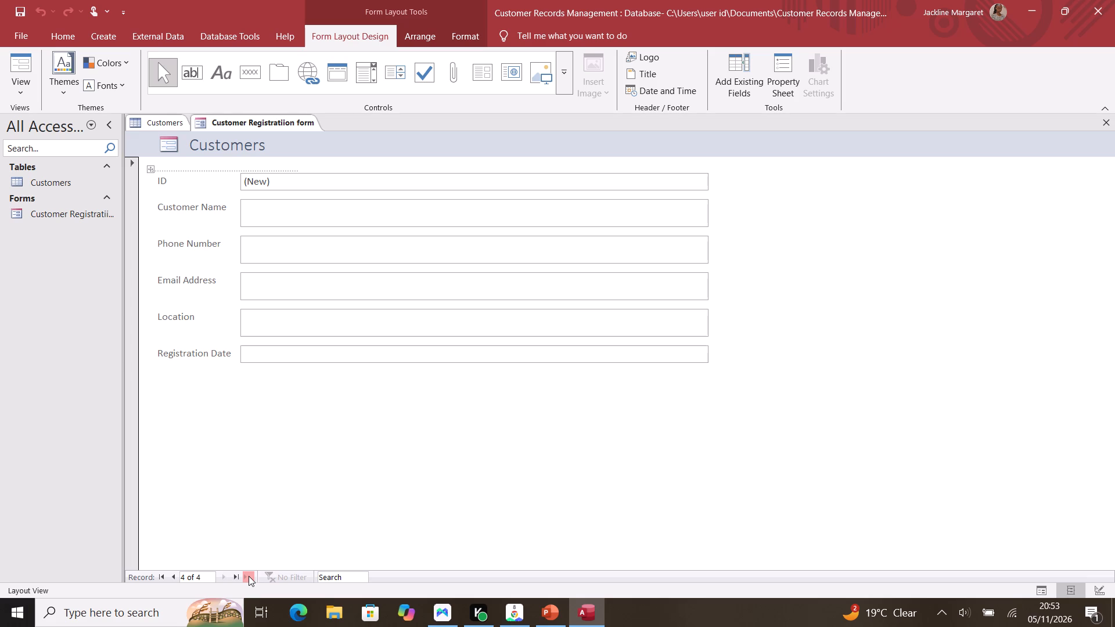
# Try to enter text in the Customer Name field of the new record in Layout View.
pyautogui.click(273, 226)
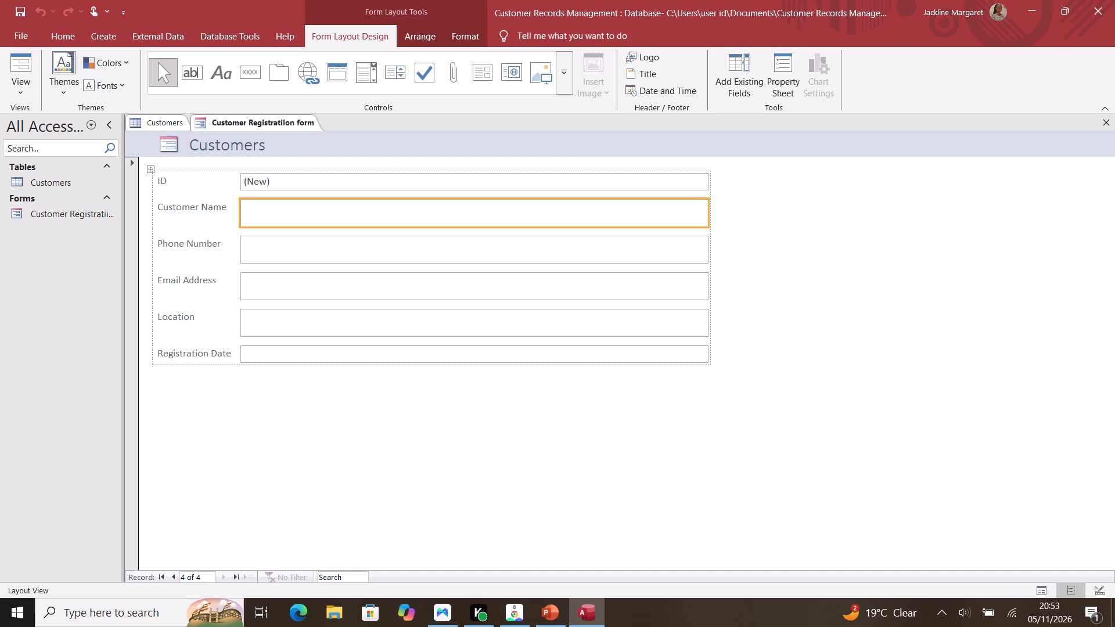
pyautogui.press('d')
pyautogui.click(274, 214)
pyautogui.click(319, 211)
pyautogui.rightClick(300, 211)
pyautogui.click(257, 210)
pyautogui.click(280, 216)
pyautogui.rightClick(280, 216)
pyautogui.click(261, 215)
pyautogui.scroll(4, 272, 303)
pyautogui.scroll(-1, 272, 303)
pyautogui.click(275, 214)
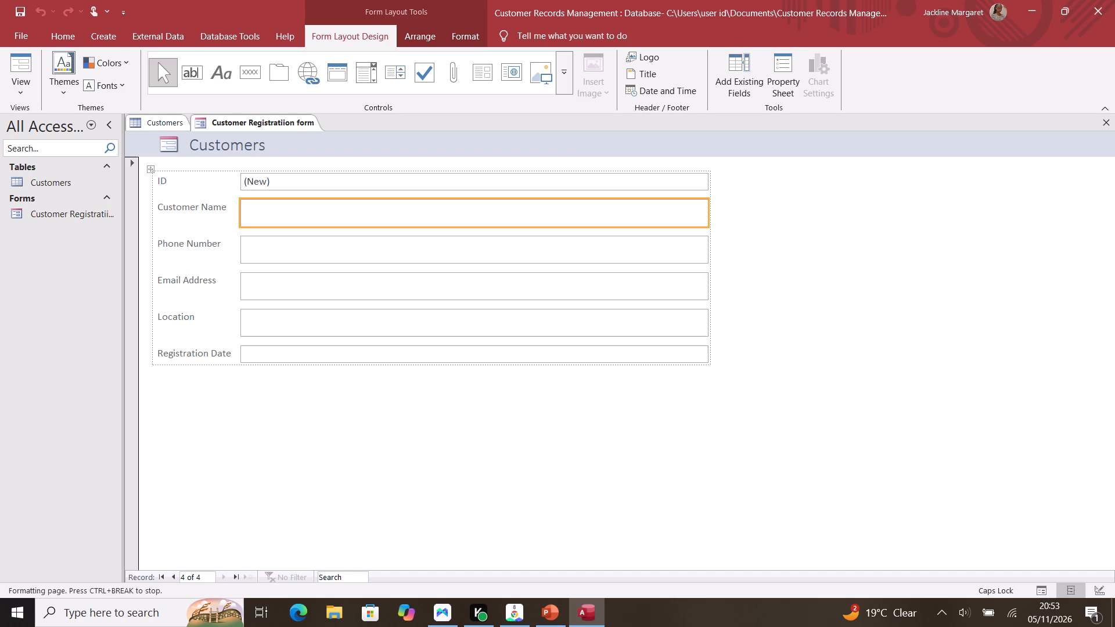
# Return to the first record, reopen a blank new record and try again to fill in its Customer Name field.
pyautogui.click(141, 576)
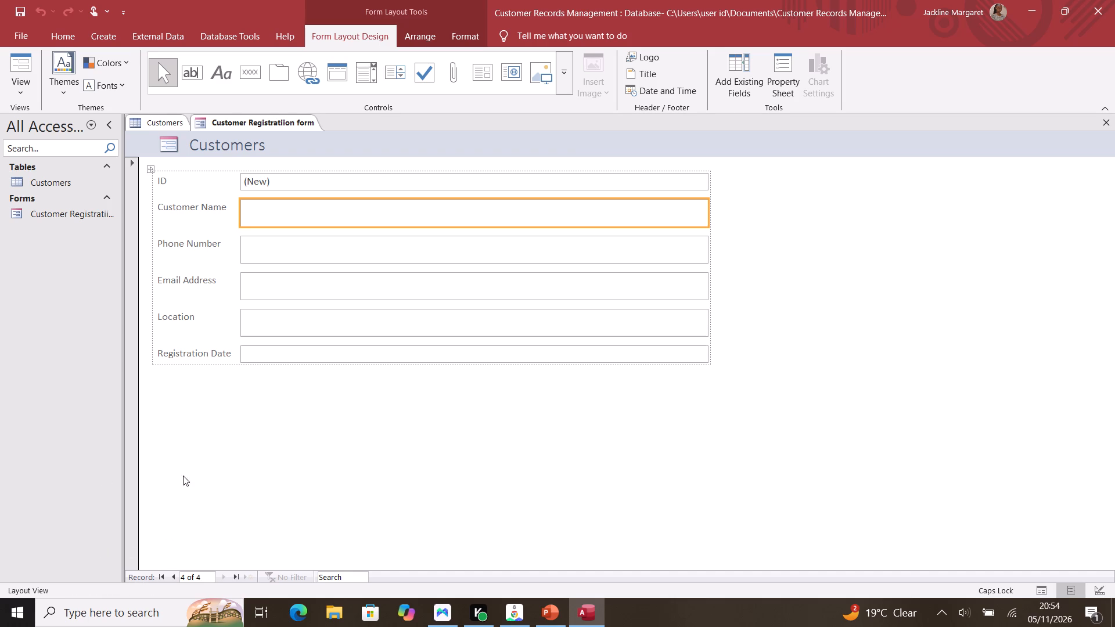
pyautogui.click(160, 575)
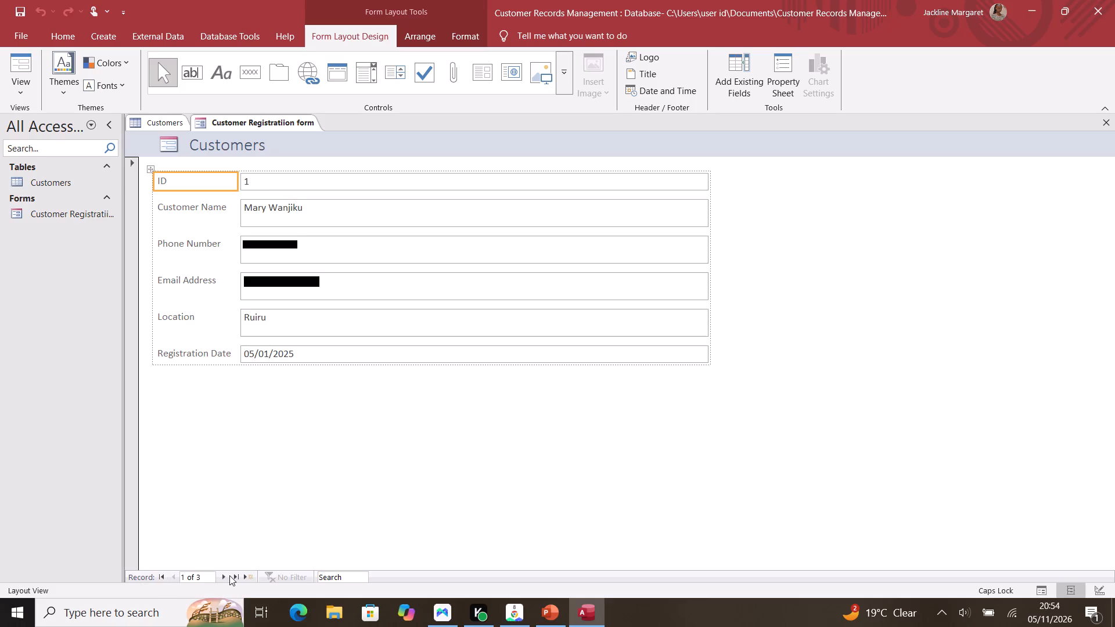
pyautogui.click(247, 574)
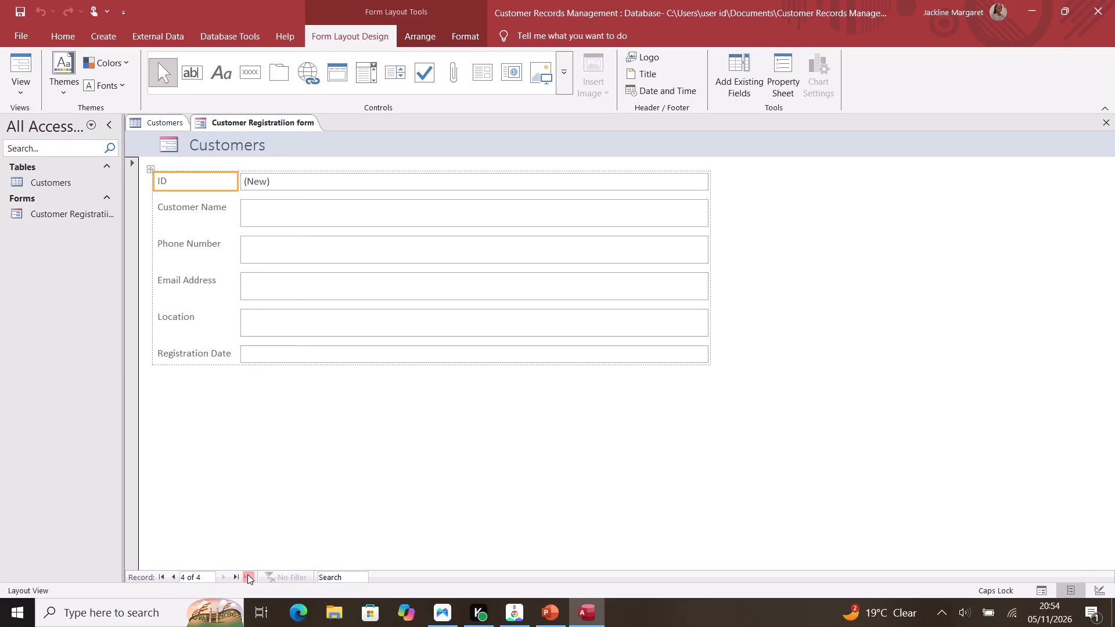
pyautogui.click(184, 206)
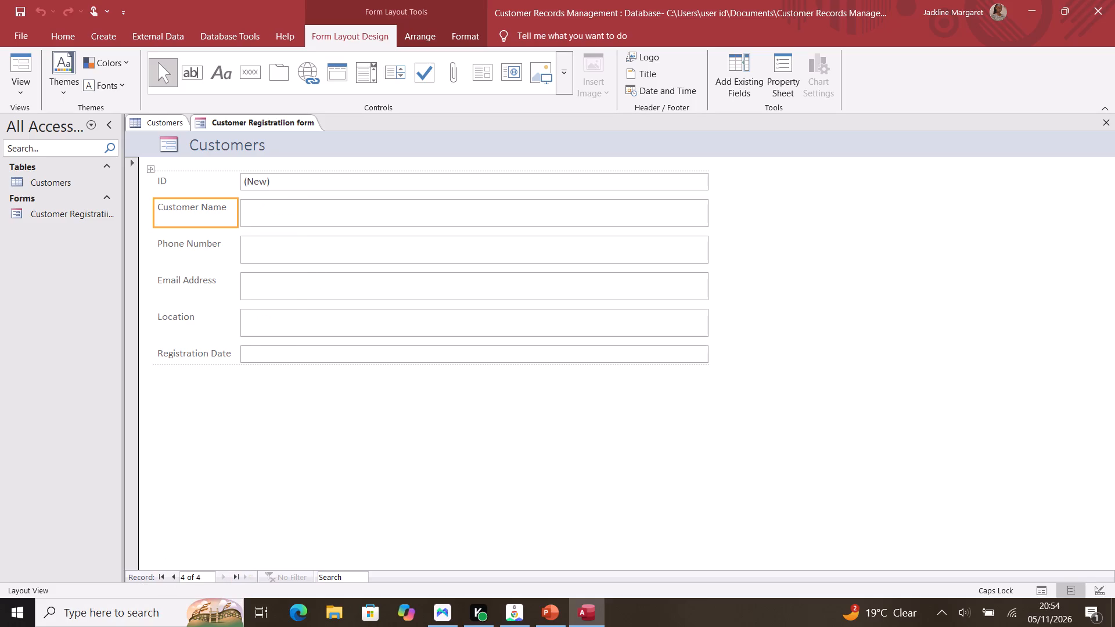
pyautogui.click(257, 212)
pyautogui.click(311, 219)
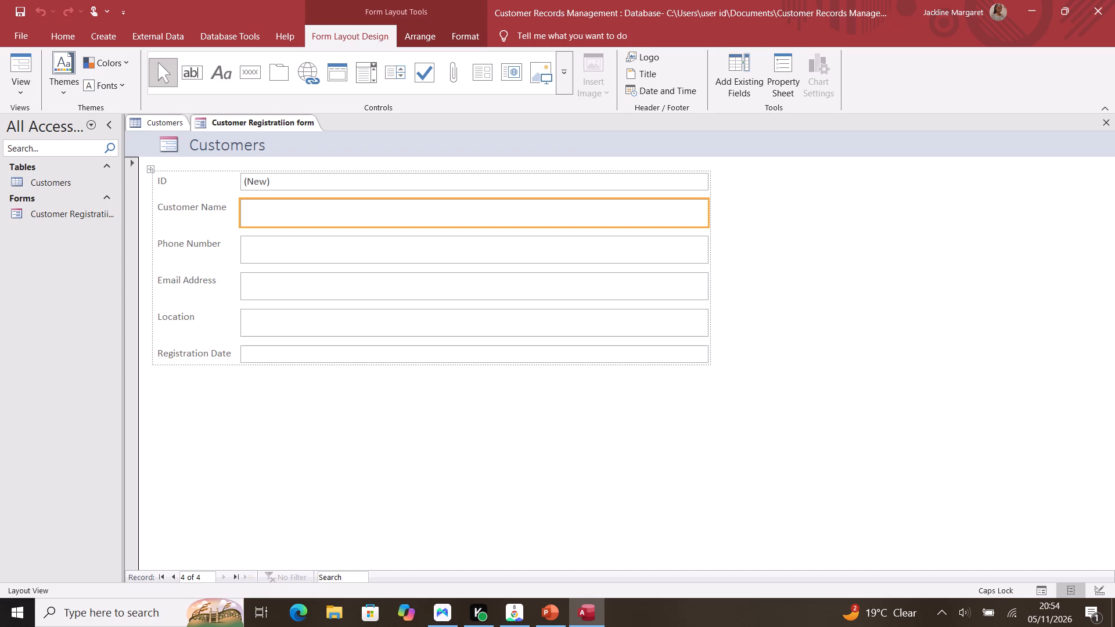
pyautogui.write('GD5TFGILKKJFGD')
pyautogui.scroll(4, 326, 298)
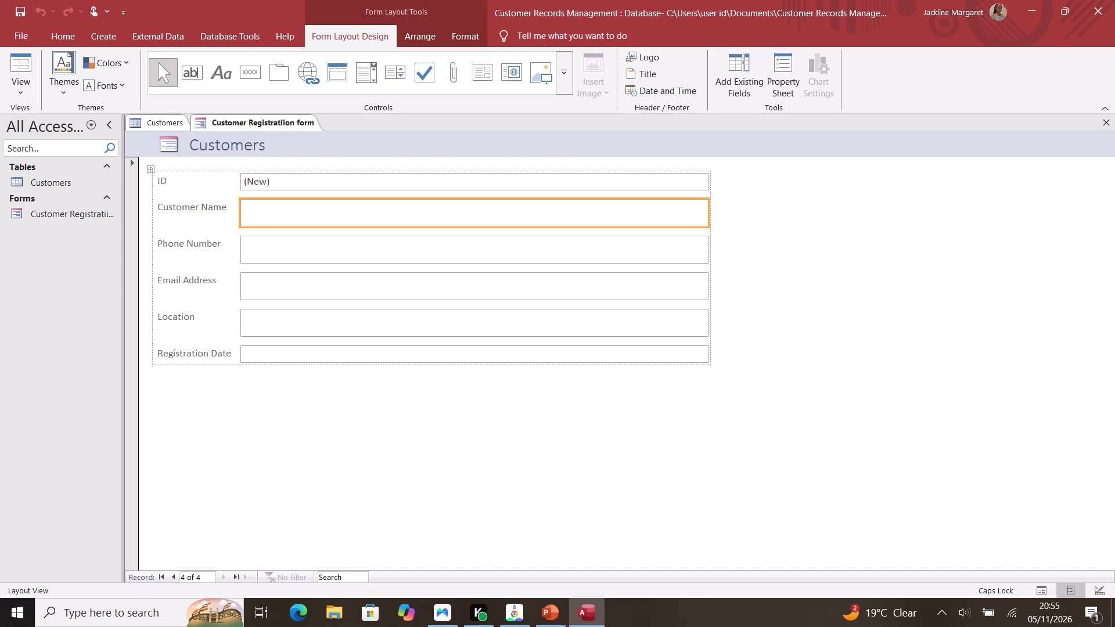
# Switch the registration form from Layout View to Form View.
pyautogui.click(71, 28)
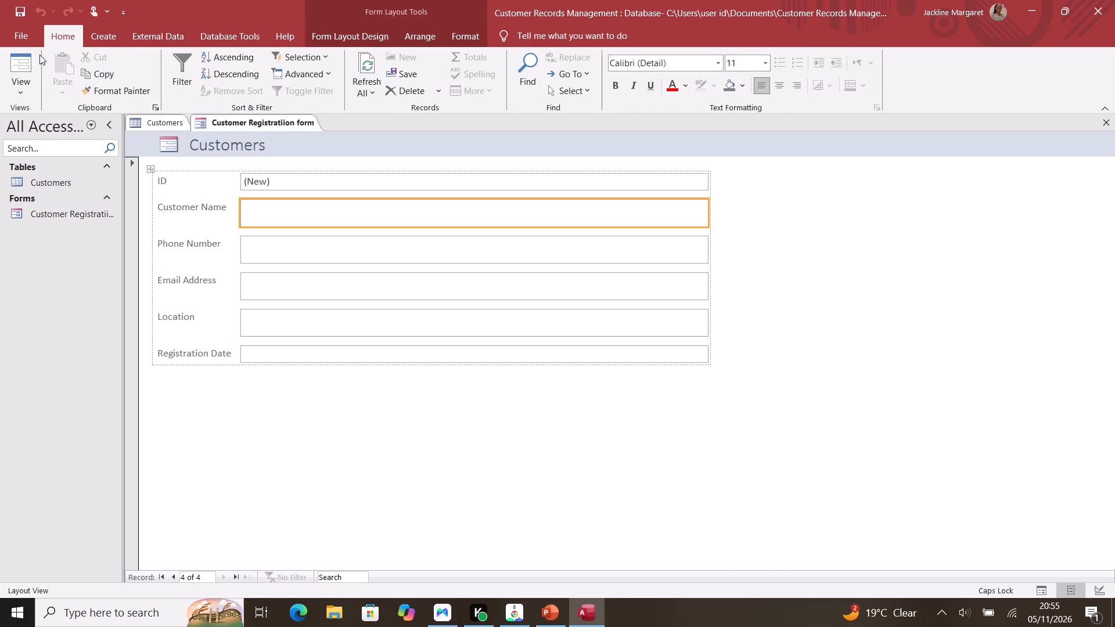
pyautogui.click(15, 92)
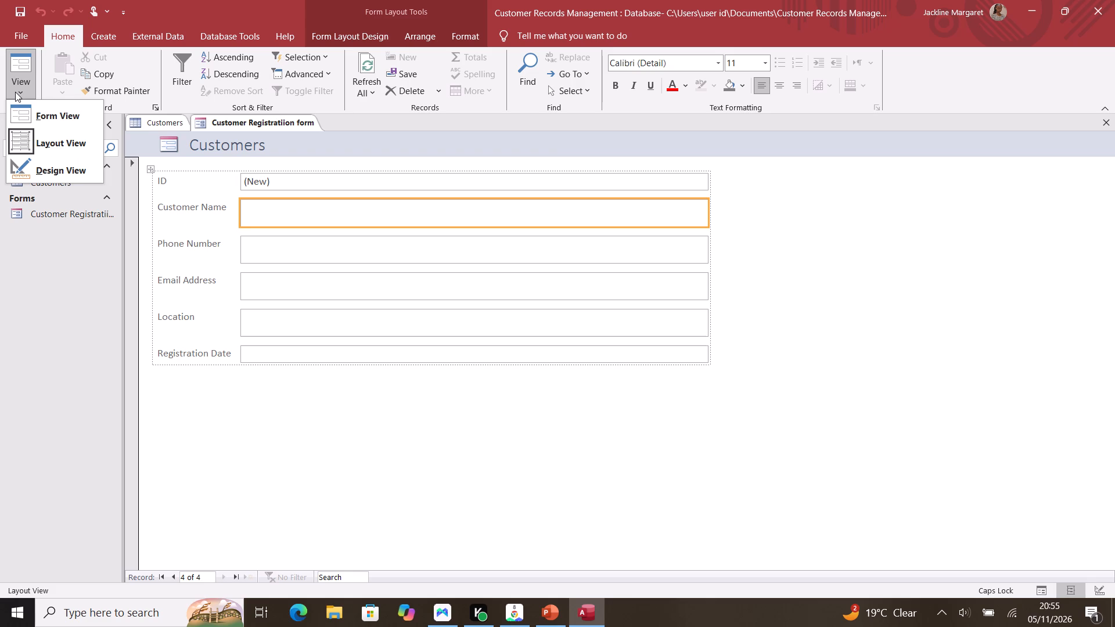
pyautogui.click(49, 114)
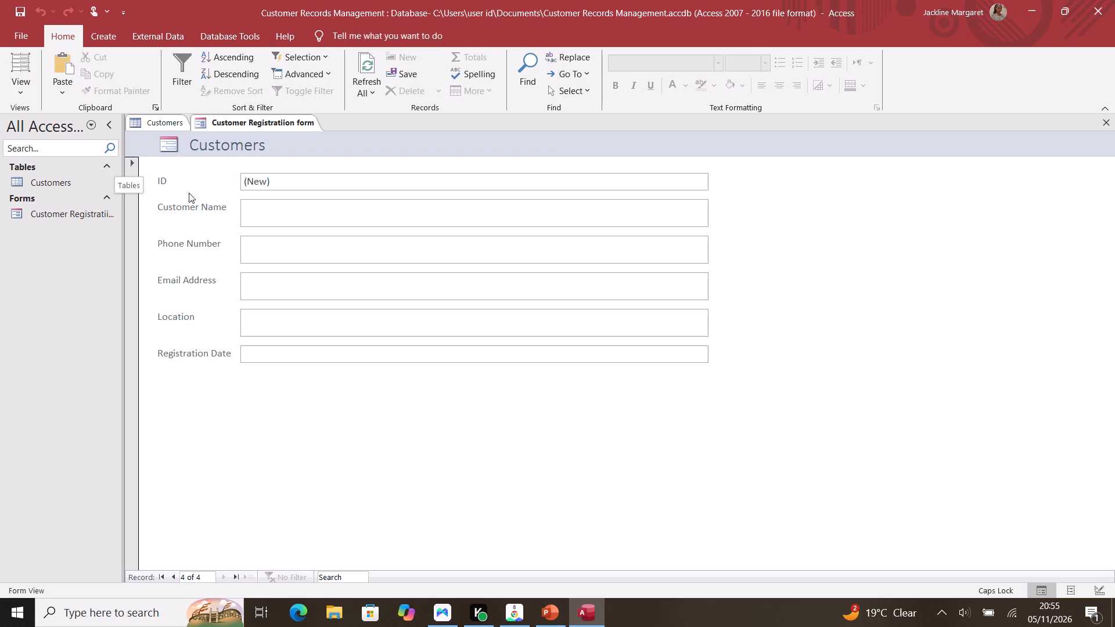
# Enter the new customer's full name in the Customer Name field of the blank record, correcting the capitalisation.
pyautogui.click(296, 218)
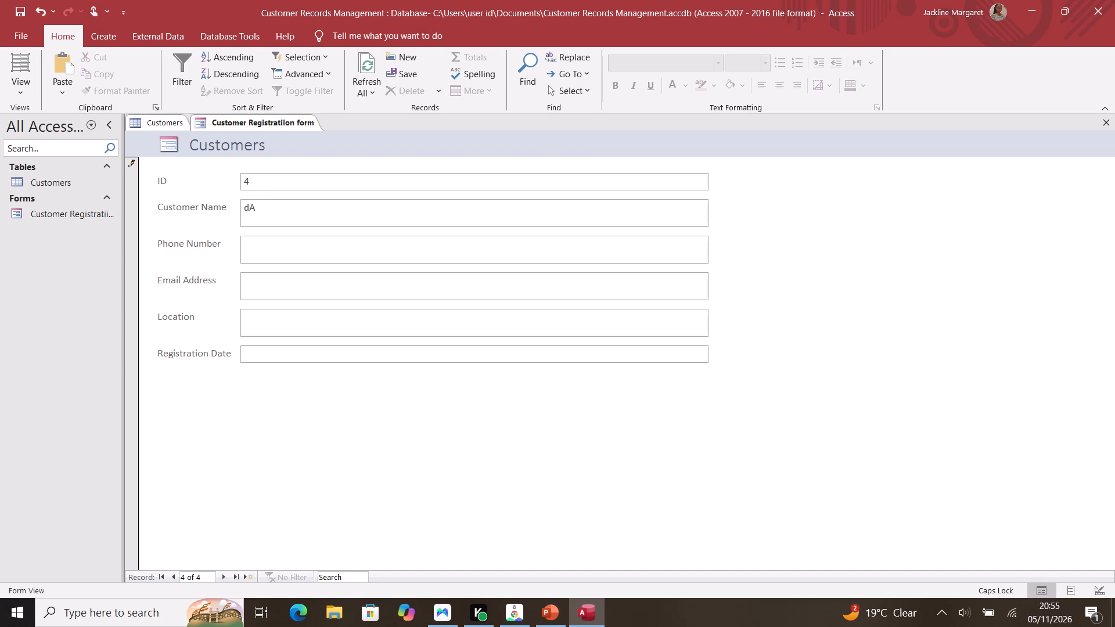
pyautogui.press('BackSpace')
pyautogui.press('BackSpace')
pyautogui.press('BackSpace')
pyautogui.write('wangi')
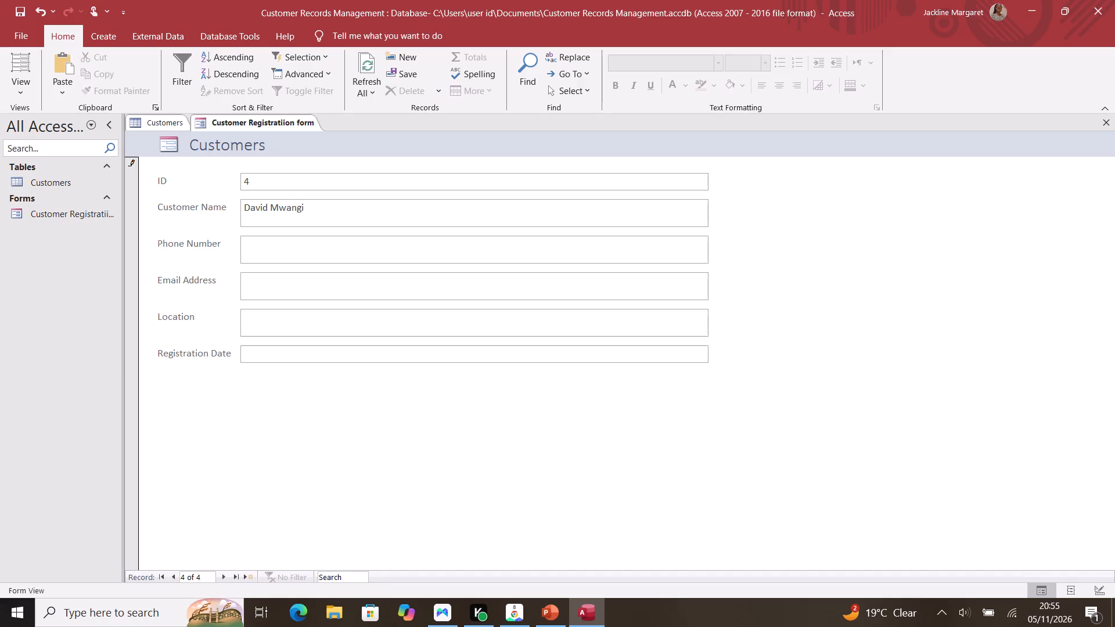
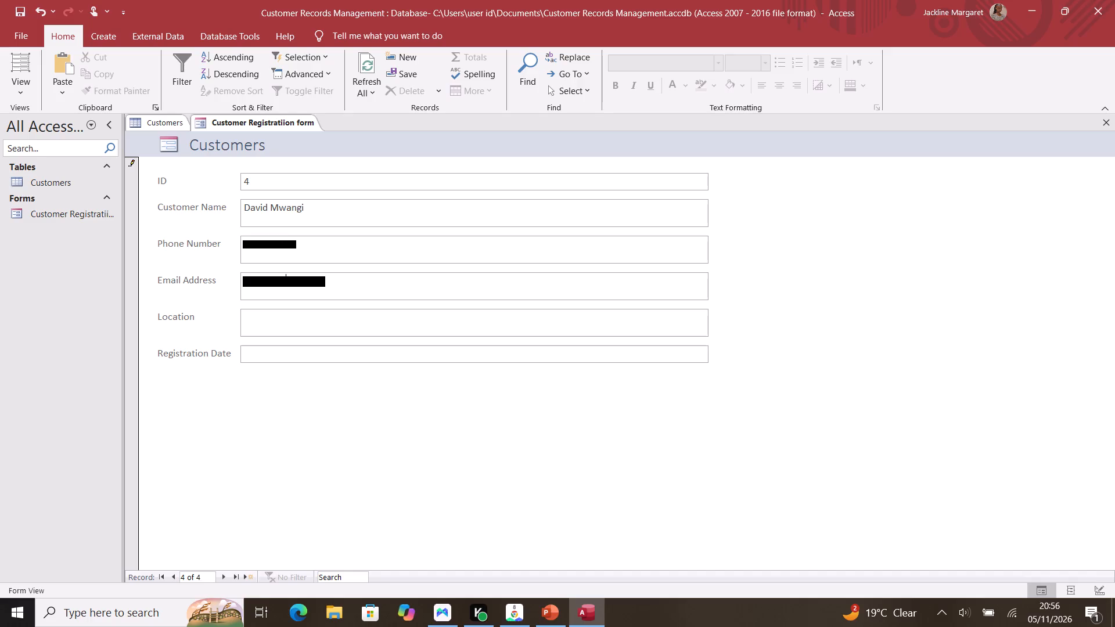
# Delete the surplus last character of the new customer's email address and enter Nairobi as the Location.
pyautogui.press('BackSpace')
pyautogui.click(365, 289)
pyautogui.press('Return')
pyautogui.write('airobi')
pyautogui.press('Return')
# Enter 15/04/2025 as the new customer's Registration Date and save the record.
pyautogui.write('15')
pyautogui.press('/')
pyautogui.press('0')
pyautogui.press('4')
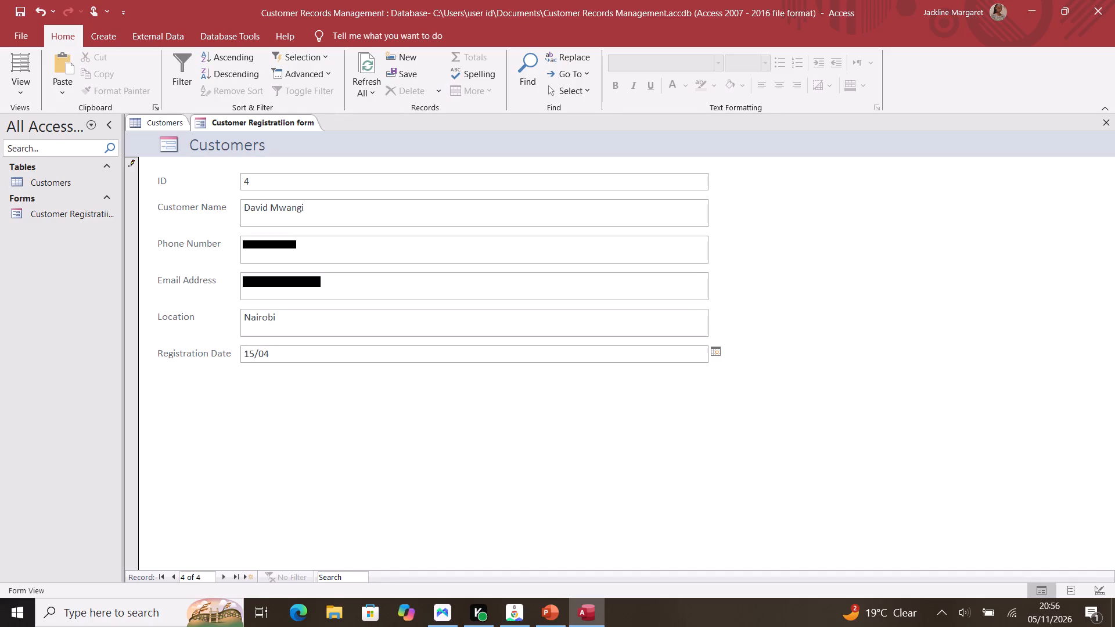
pyautogui.write('/2025')
pyautogui.hotkey('ctrl', 's')
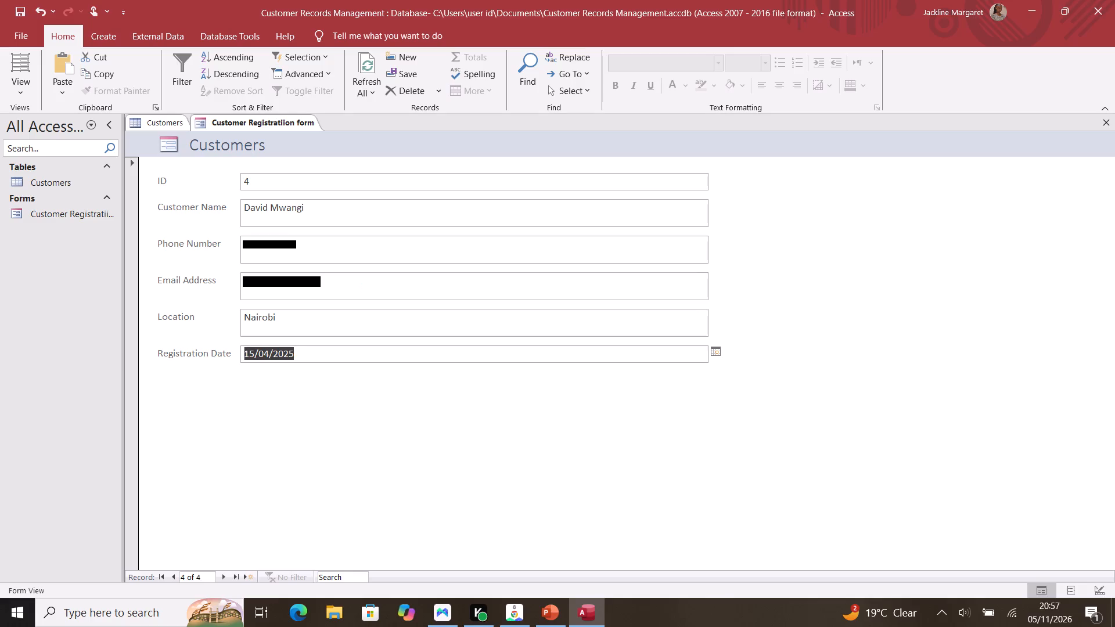
# Check the Customers table for the newly added customer and return to the registration form.
pyautogui.click(53, 183)
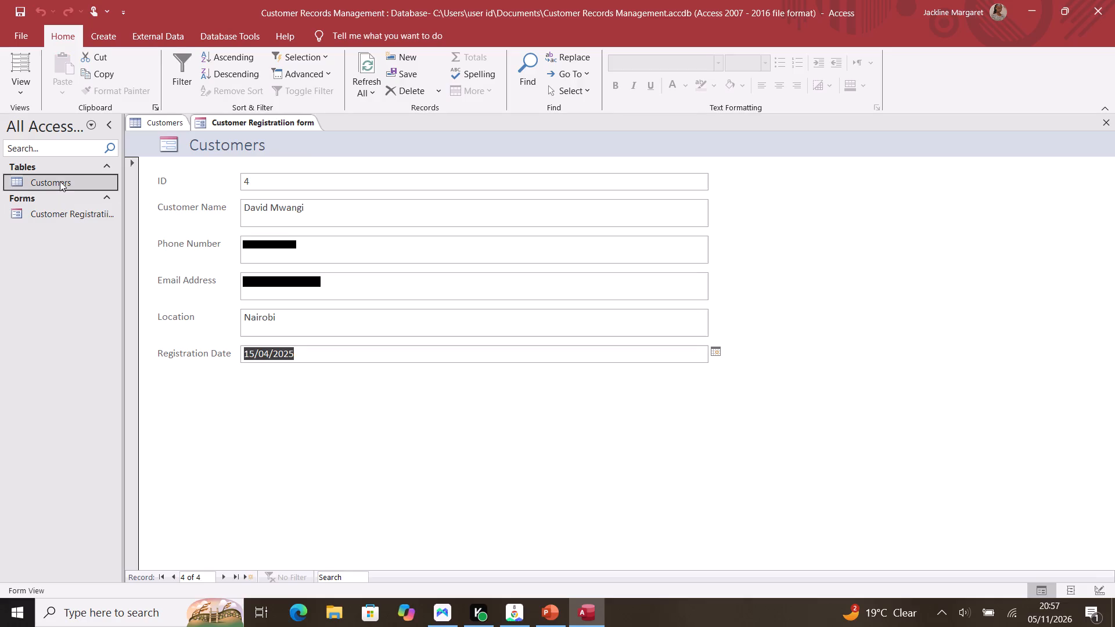
pyautogui.doubleClick(60, 181)
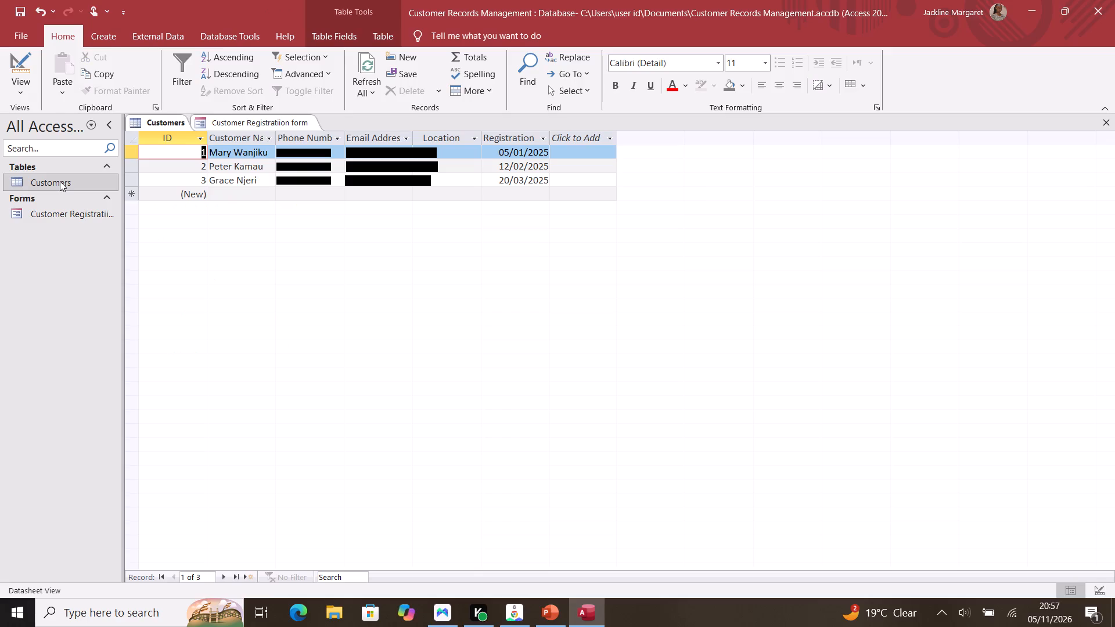
pyautogui.click(54, 212)
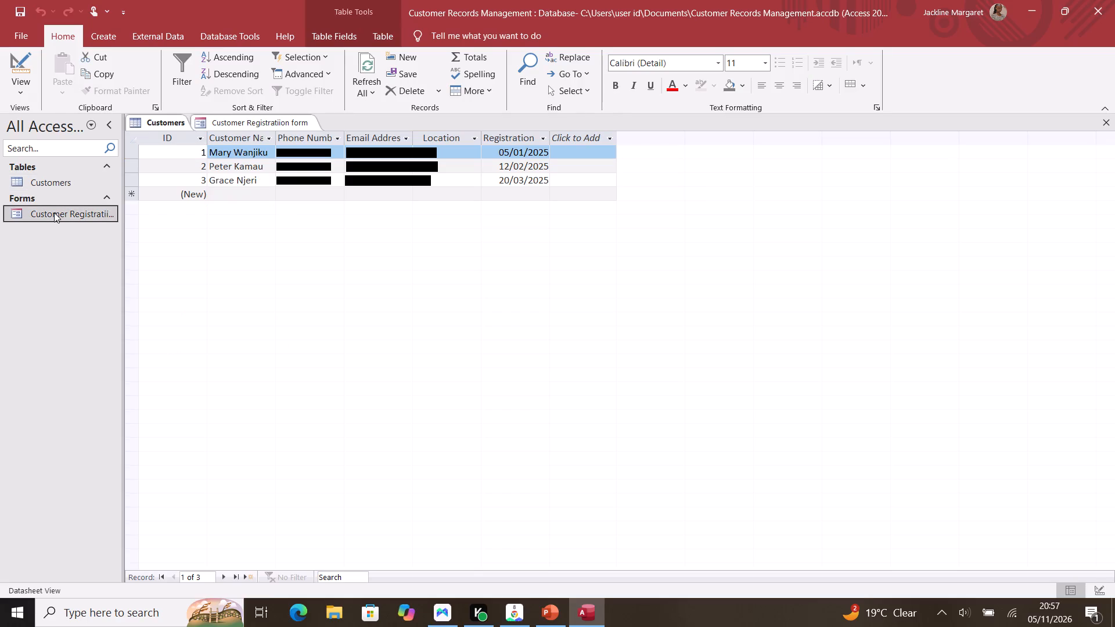
pyautogui.doubleClick(54, 212)
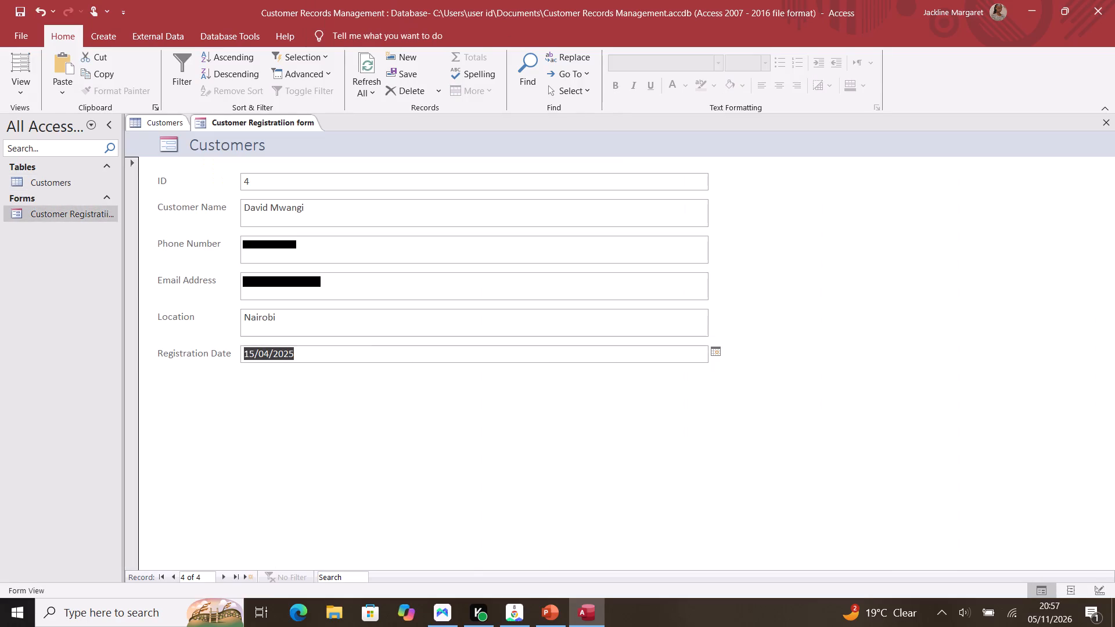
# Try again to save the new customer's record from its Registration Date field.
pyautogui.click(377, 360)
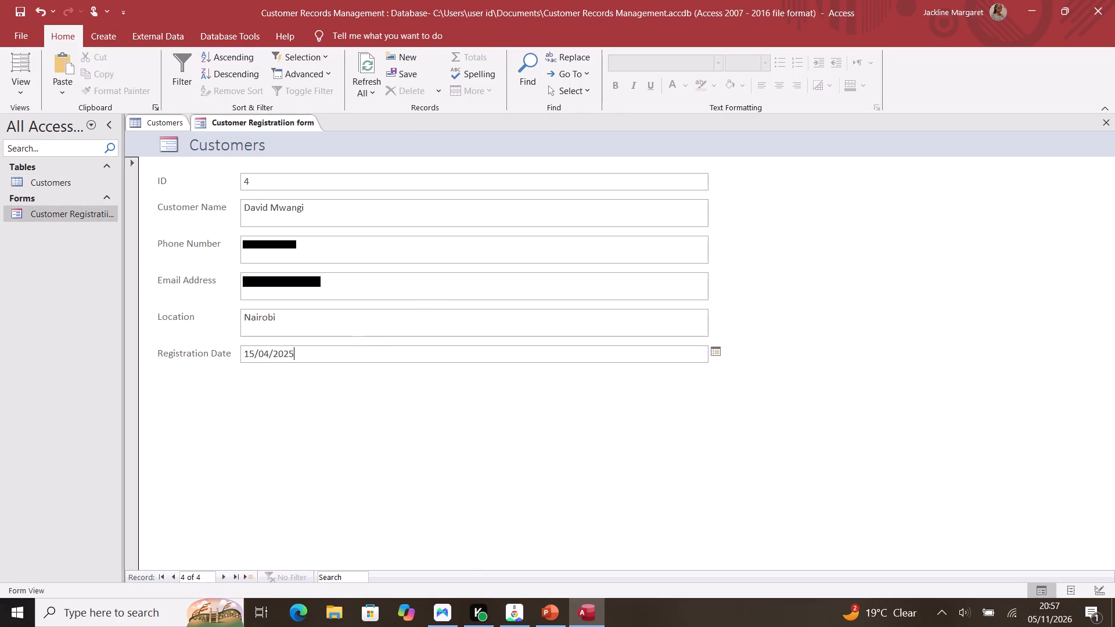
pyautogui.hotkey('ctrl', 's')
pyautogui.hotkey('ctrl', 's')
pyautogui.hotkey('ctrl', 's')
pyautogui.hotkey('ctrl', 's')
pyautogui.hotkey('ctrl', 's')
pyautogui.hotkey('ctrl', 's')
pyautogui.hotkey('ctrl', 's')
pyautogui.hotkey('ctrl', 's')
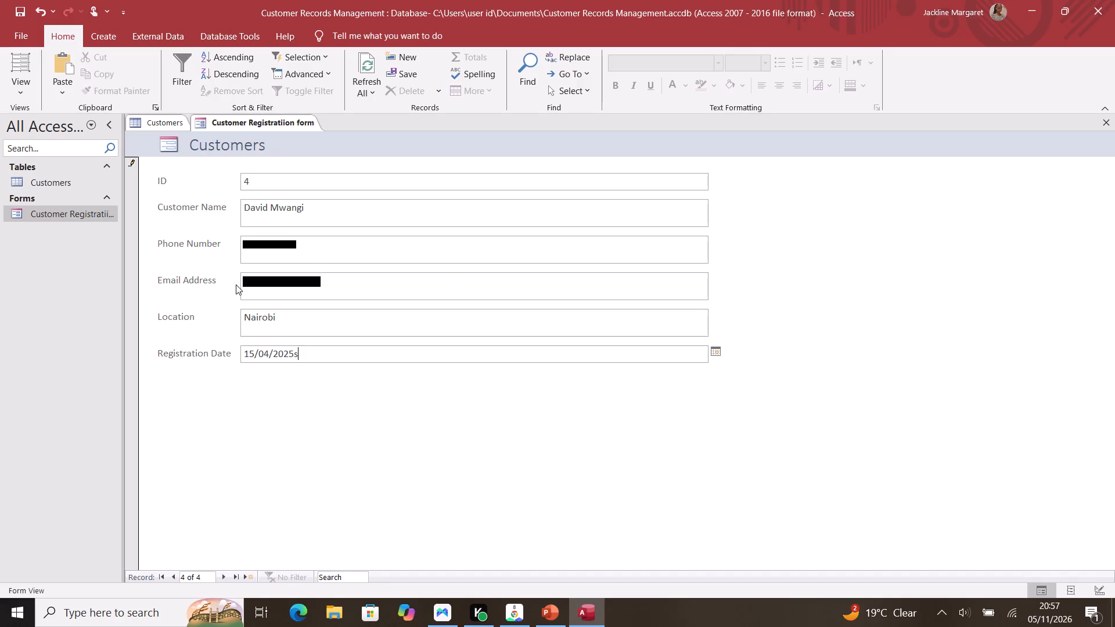
# Reopen the Customers table and look through its rows for the new customer.
pyautogui.doubleClick(77, 184)
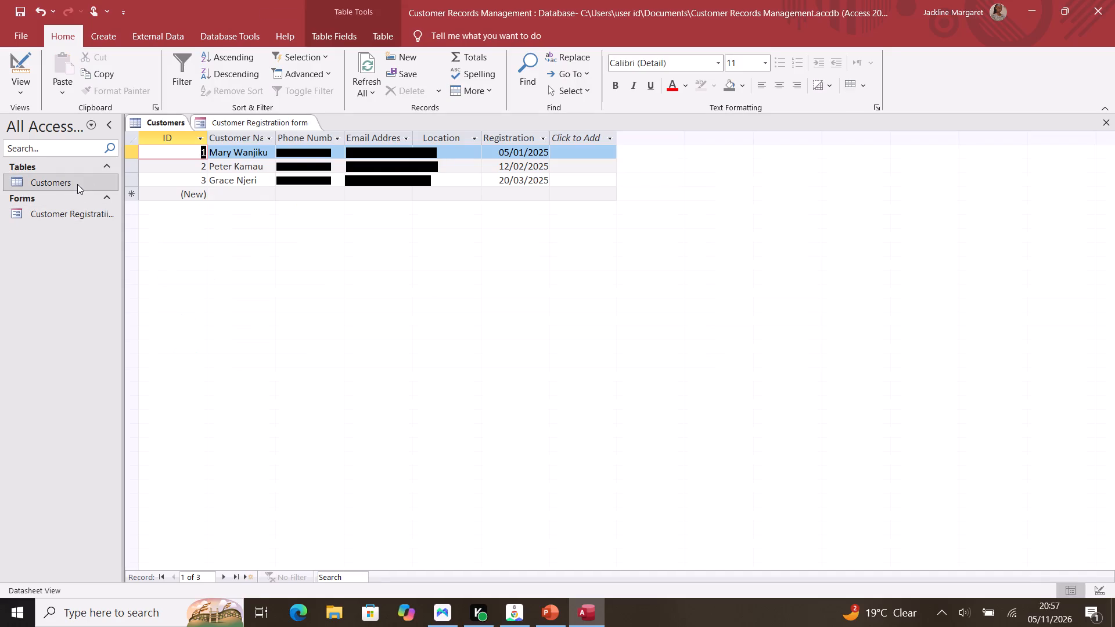
pyautogui.scroll(-4, 254, 173)
pyautogui.scroll(3, 254, 173)
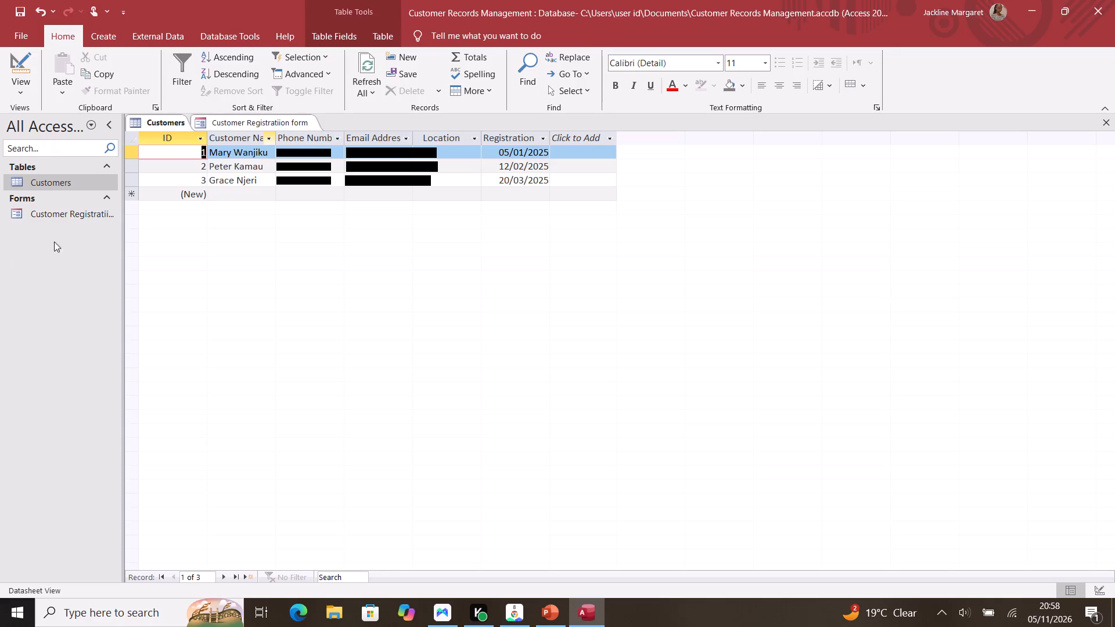
# Return to the registration form, remove the stray letter after the Registration Date and advance to a blank new record.
pyautogui.click(77, 218)
pyautogui.doubleClick(77, 218)
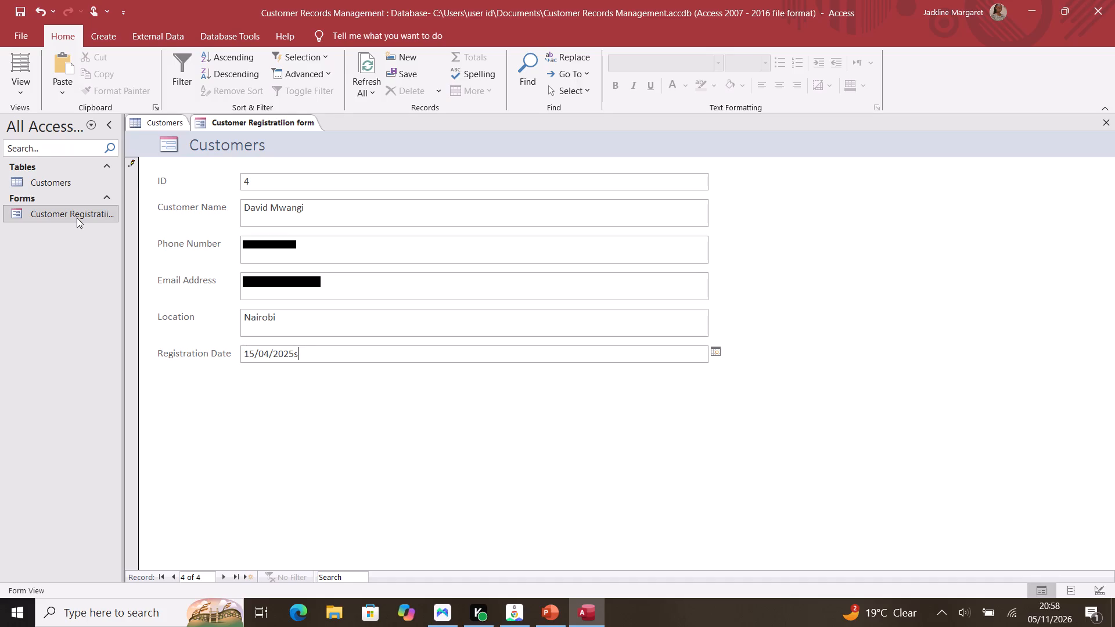
pyautogui.press('BackSpace')
pyautogui.press('Tab')
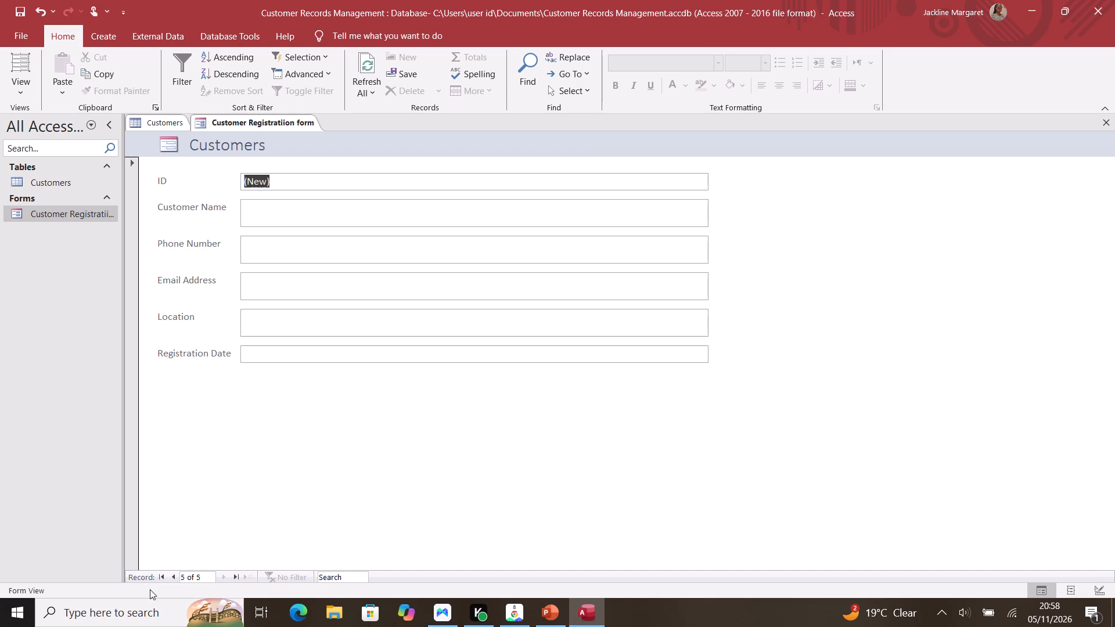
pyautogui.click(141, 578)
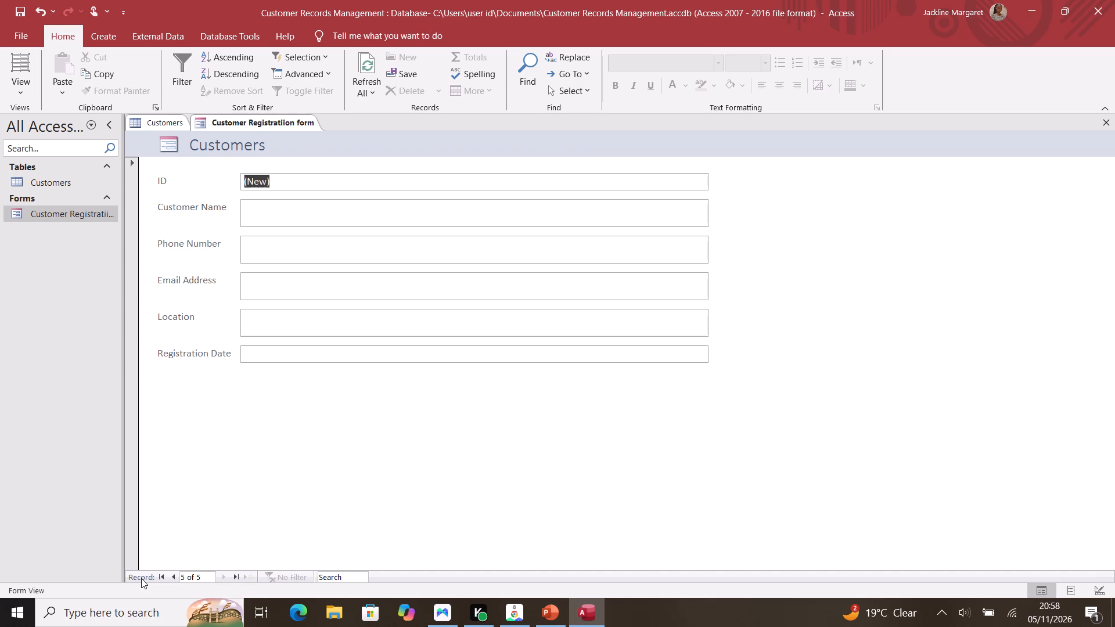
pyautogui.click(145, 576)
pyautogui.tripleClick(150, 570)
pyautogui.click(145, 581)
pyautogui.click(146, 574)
# Check the Customers table again for the added customer and go back to the registration form.
pyautogui.doubleClick(50, 182)
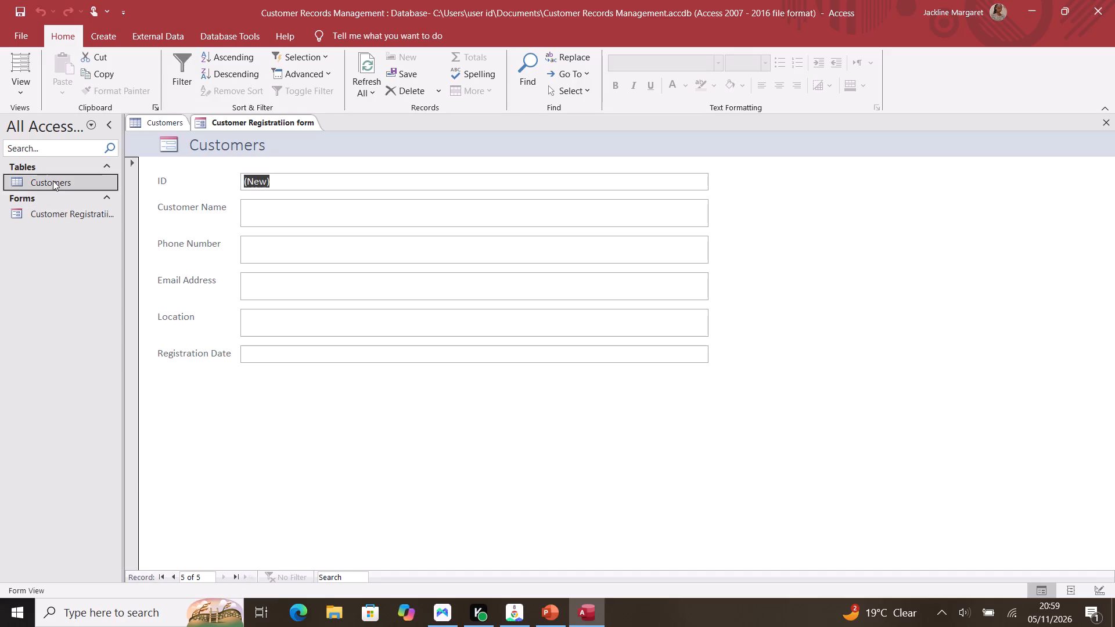
pyautogui.doubleClick(72, 181)
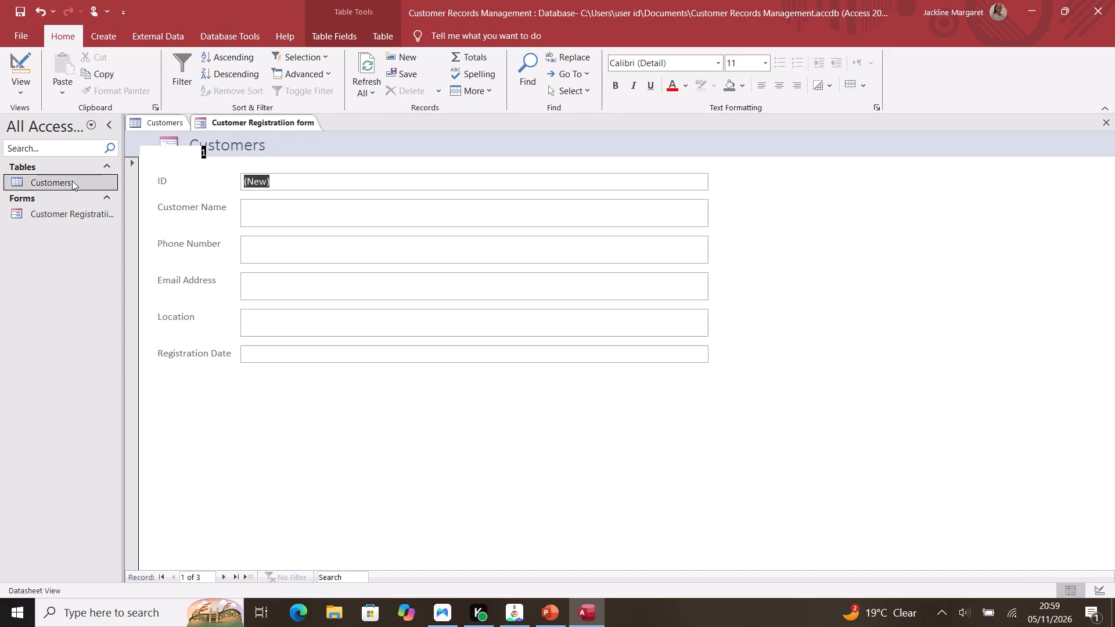
pyautogui.click(67, 215)
pyautogui.click(73, 212)
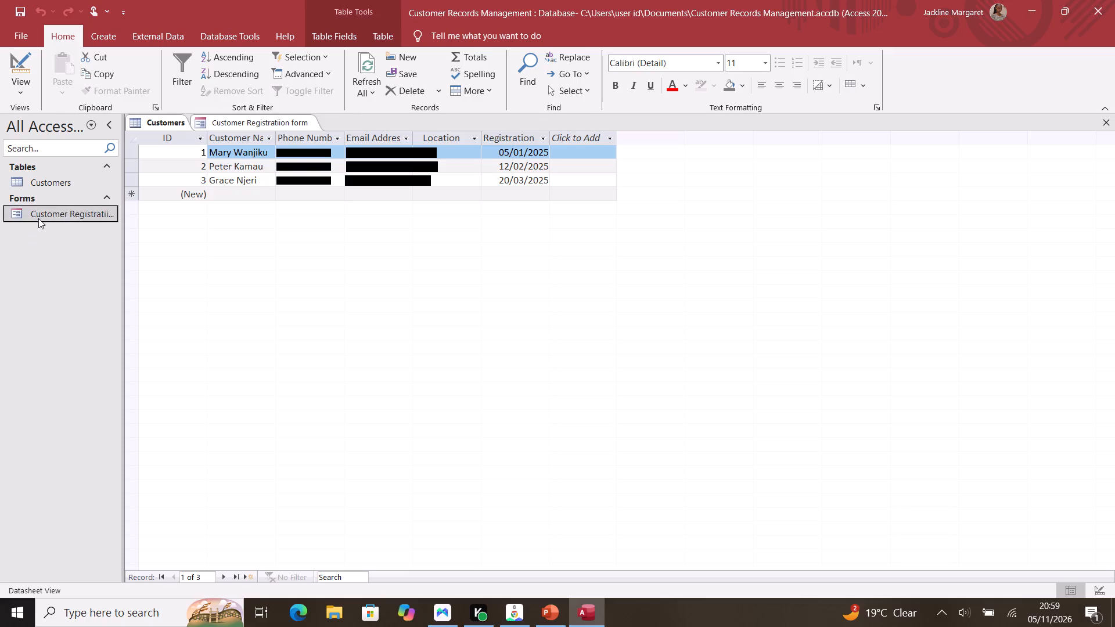
pyautogui.doubleClick(63, 213)
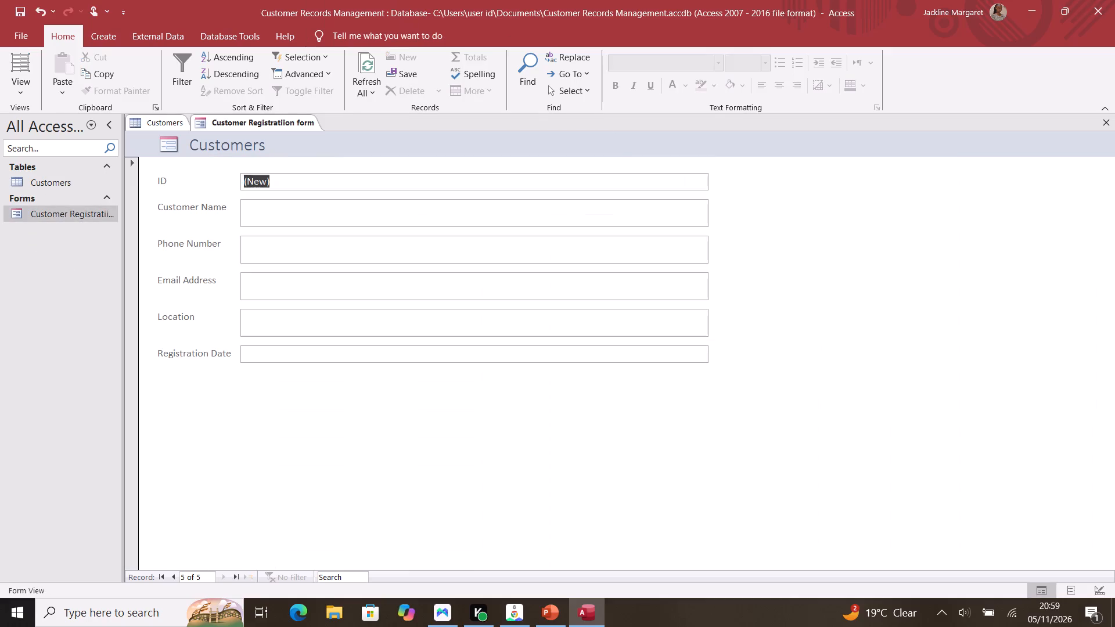
# Browse the registration form's records, going between the first record and the blank new one and ending on the first.
pyautogui.click(293, 183)
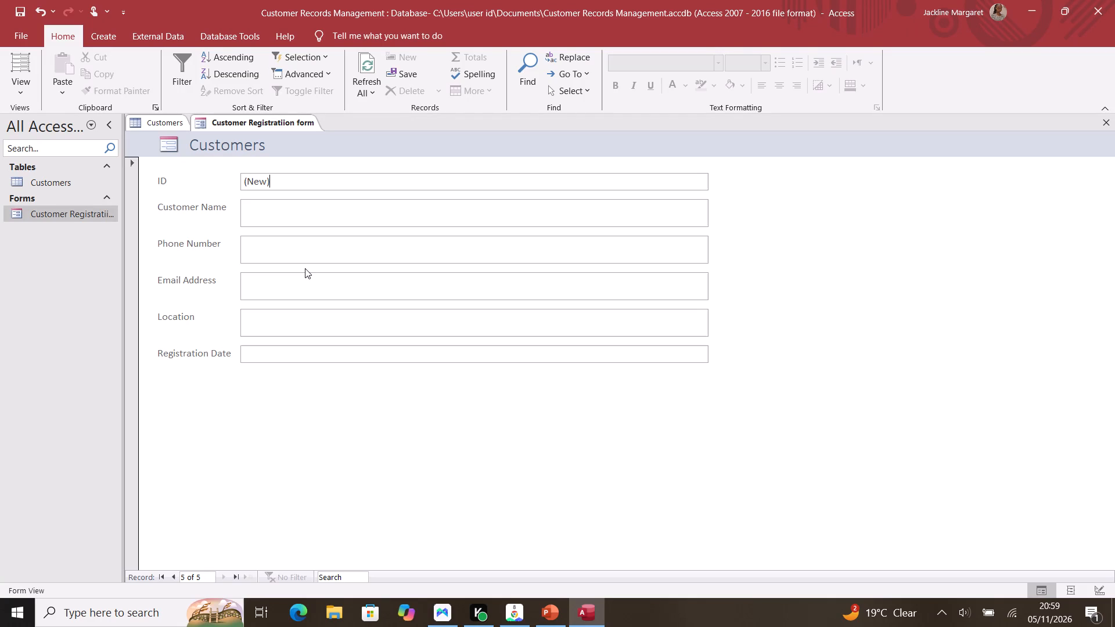
pyautogui.click(145, 576)
pyautogui.click(163, 575)
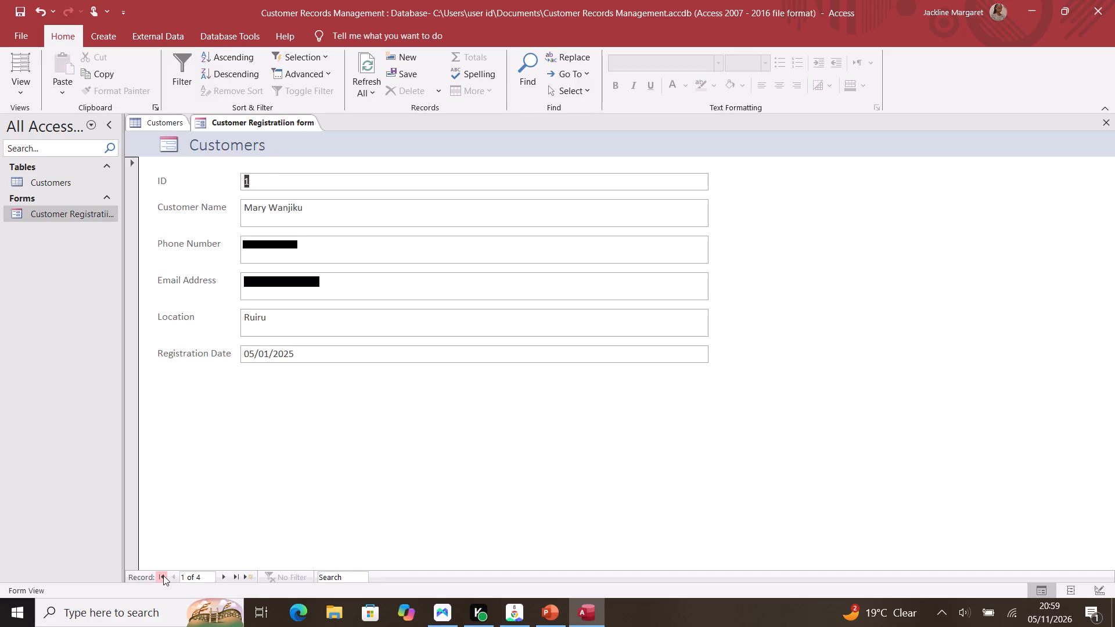
pyautogui.click(163, 575)
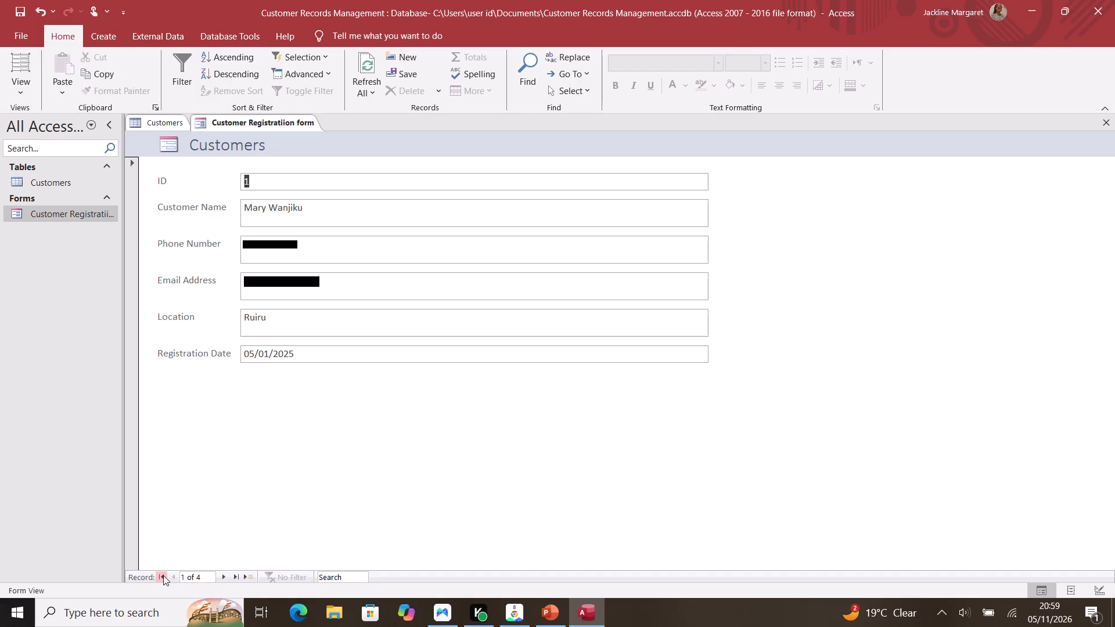
pyautogui.click(163, 575)
pyautogui.doubleClick(164, 575)
pyautogui.click(244, 578)
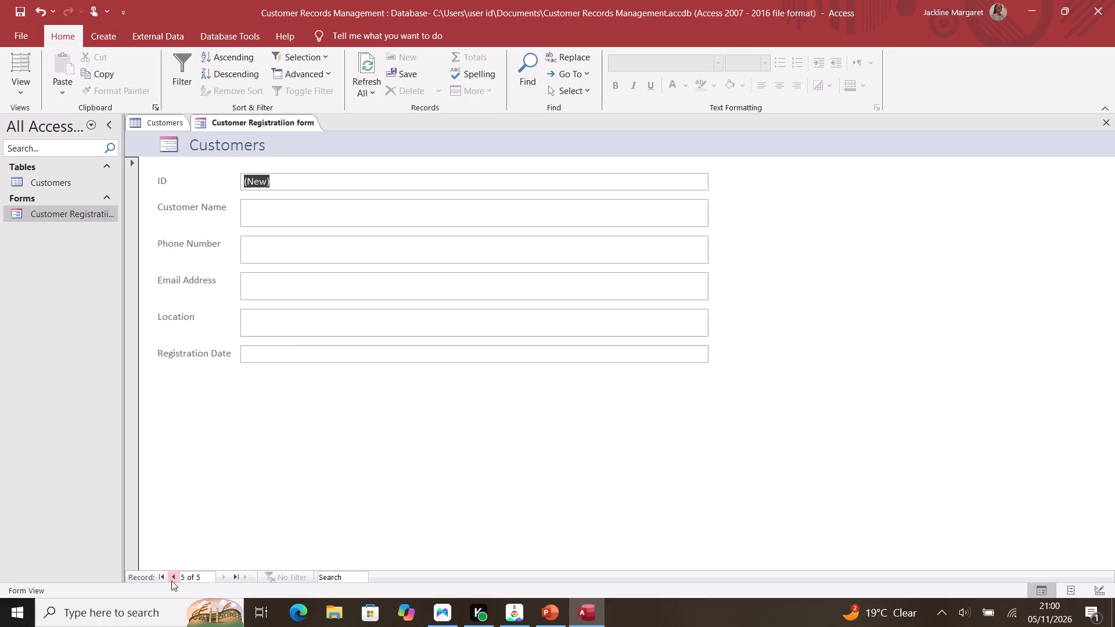
pyautogui.click(158, 579)
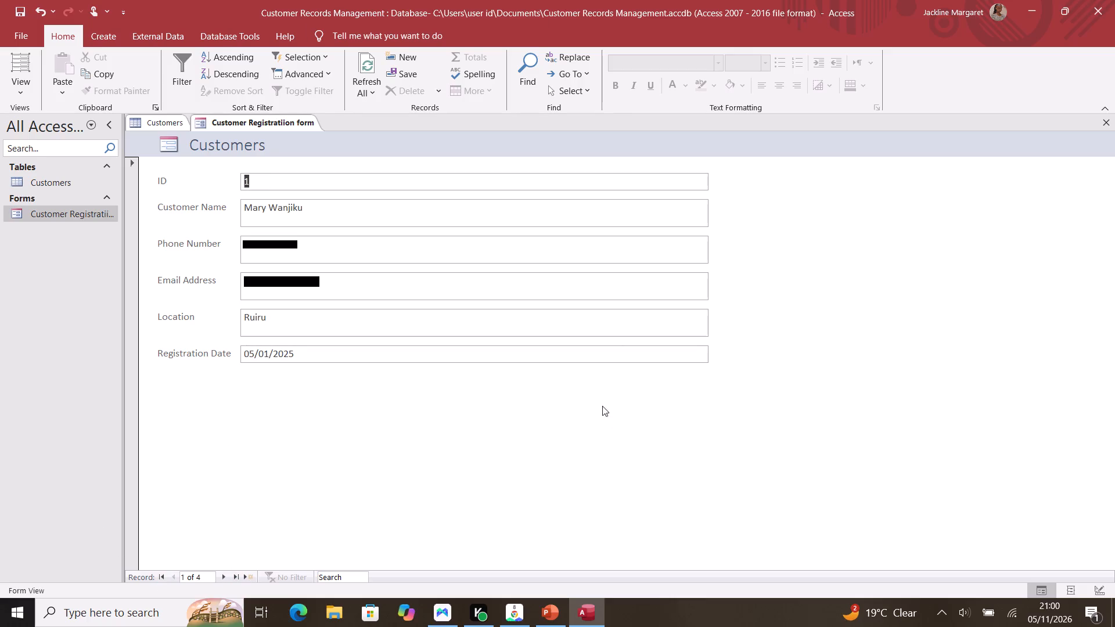
# Switch to the browser window with the SensorFusionLab page.
pyautogui.click(518, 608)
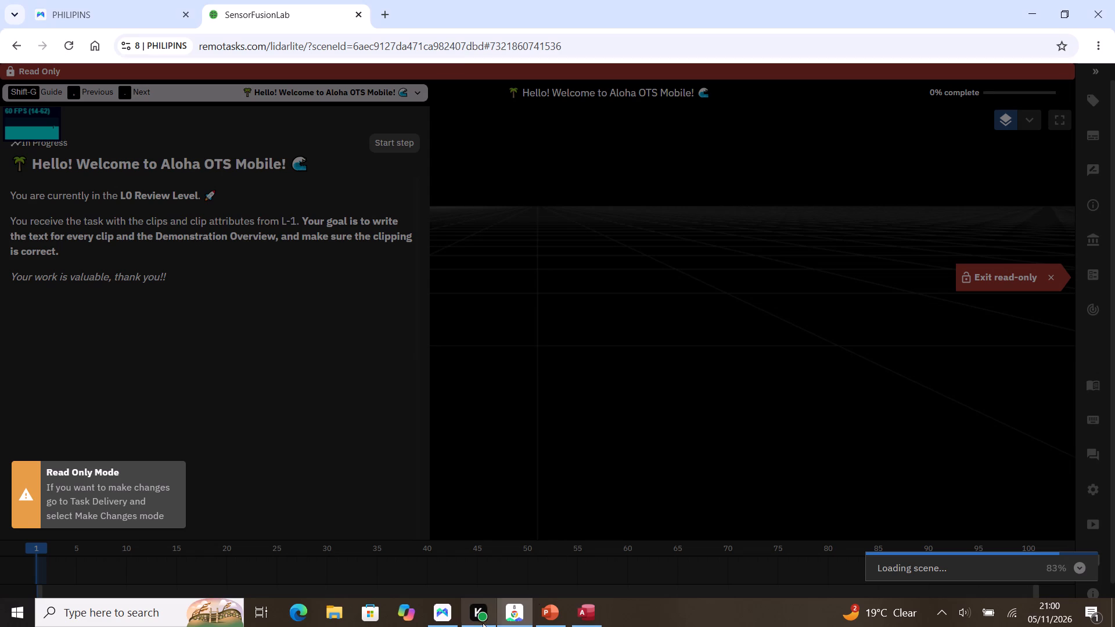
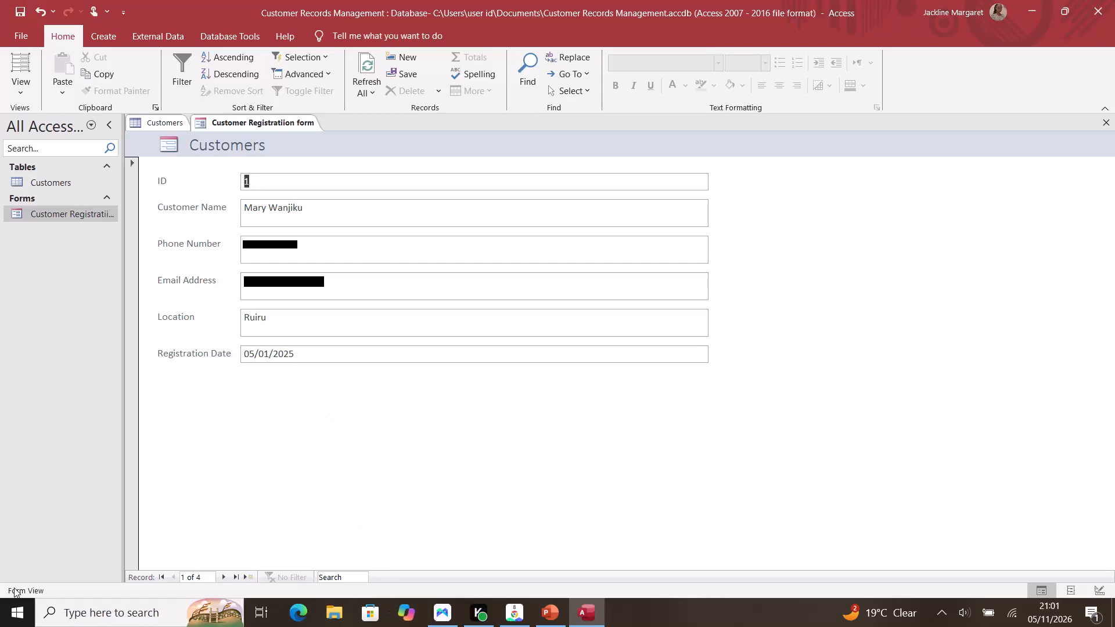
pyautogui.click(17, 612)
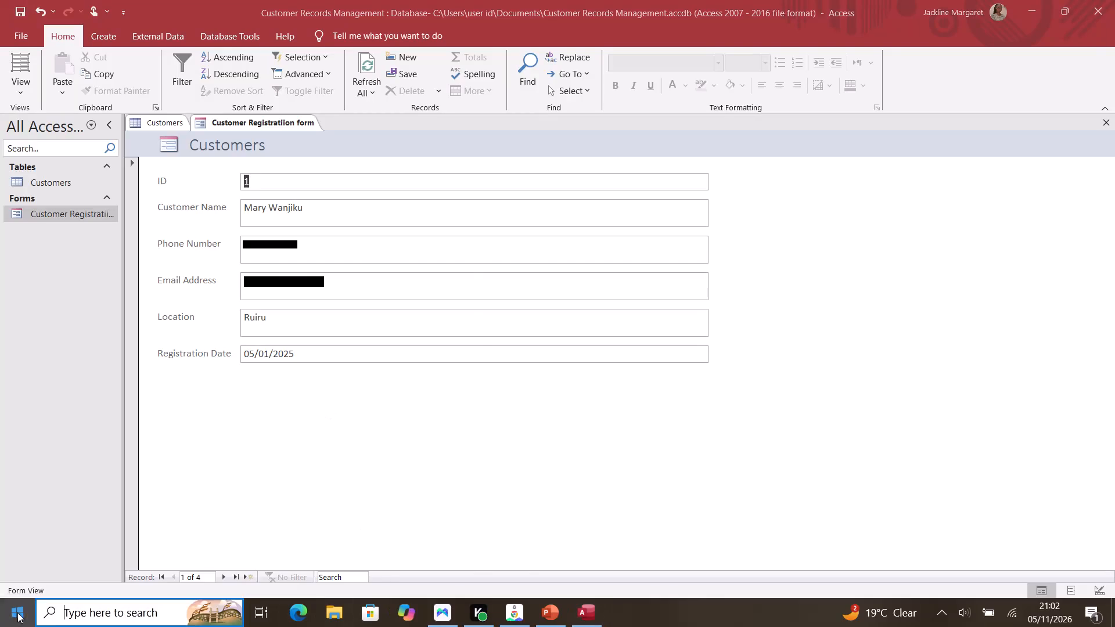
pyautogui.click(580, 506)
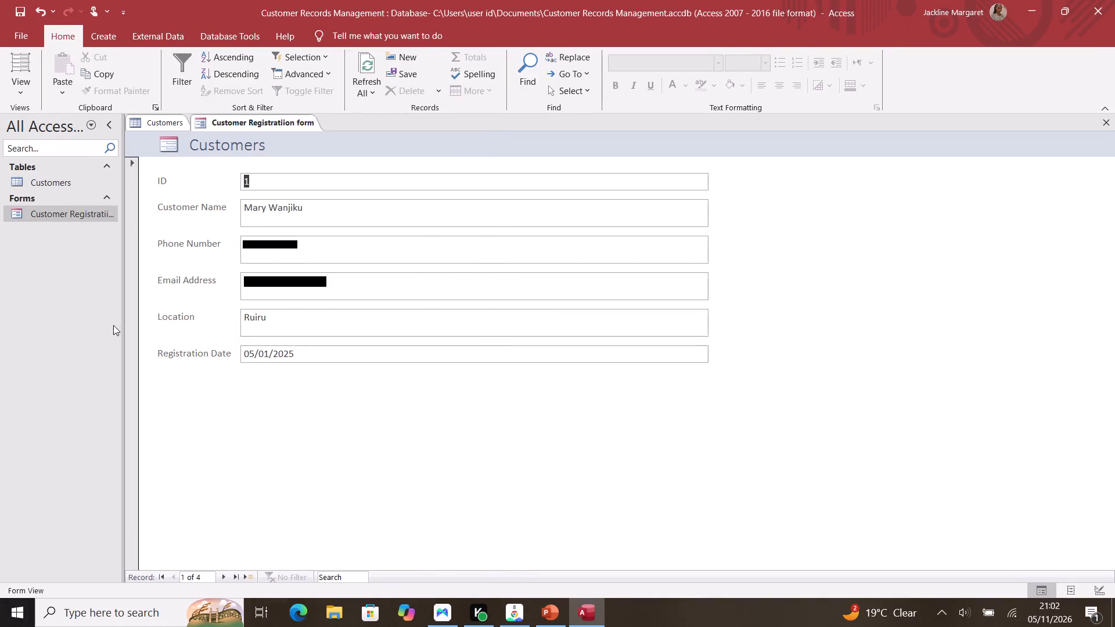
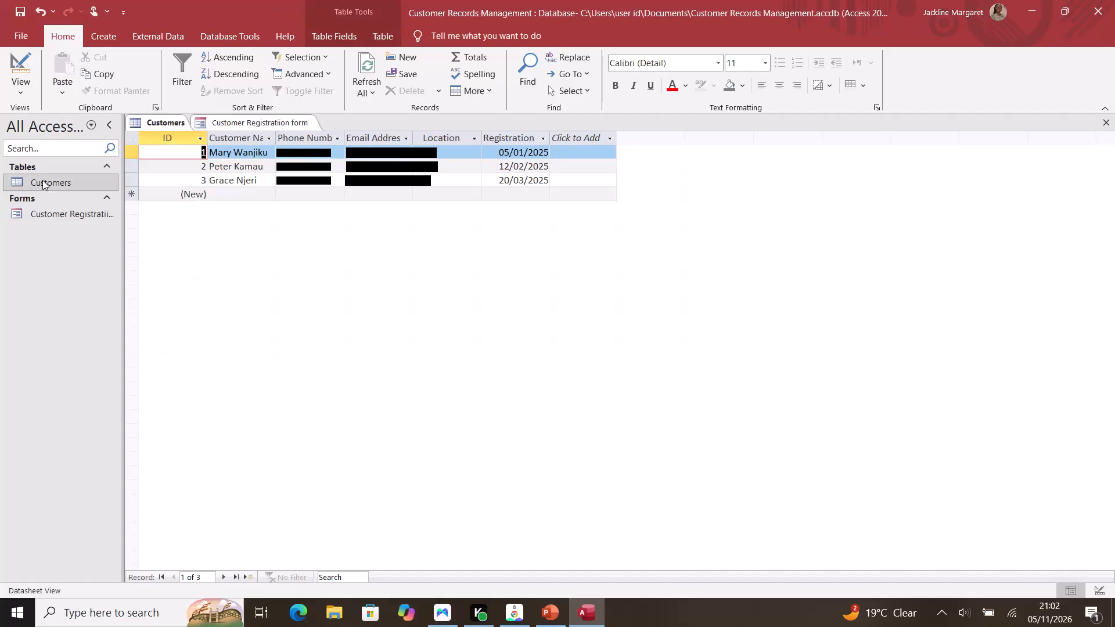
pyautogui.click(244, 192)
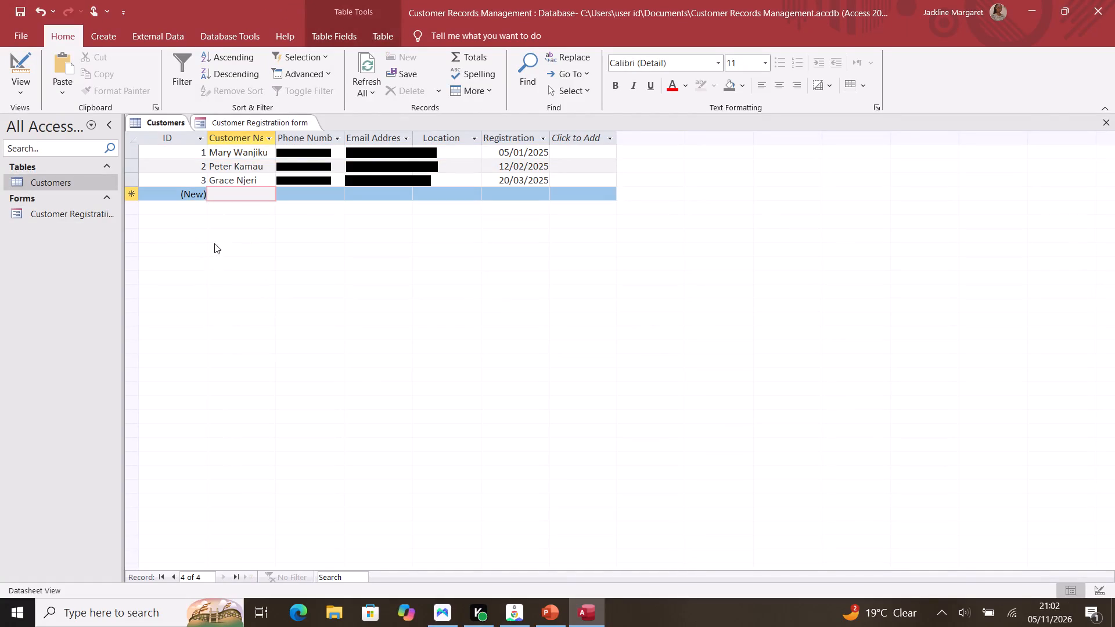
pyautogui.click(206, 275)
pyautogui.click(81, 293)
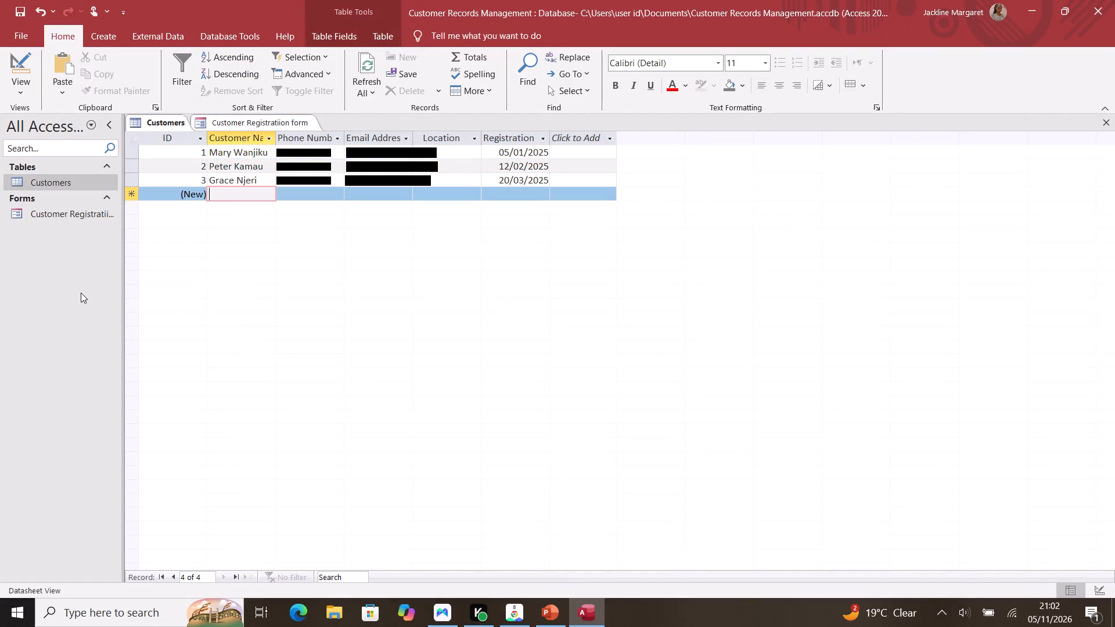
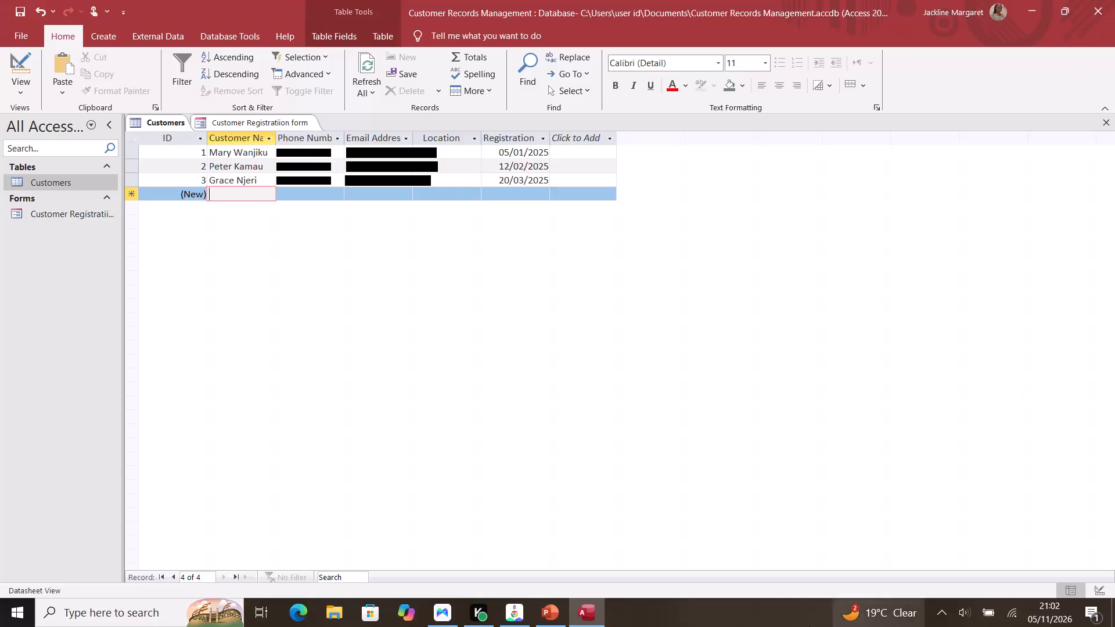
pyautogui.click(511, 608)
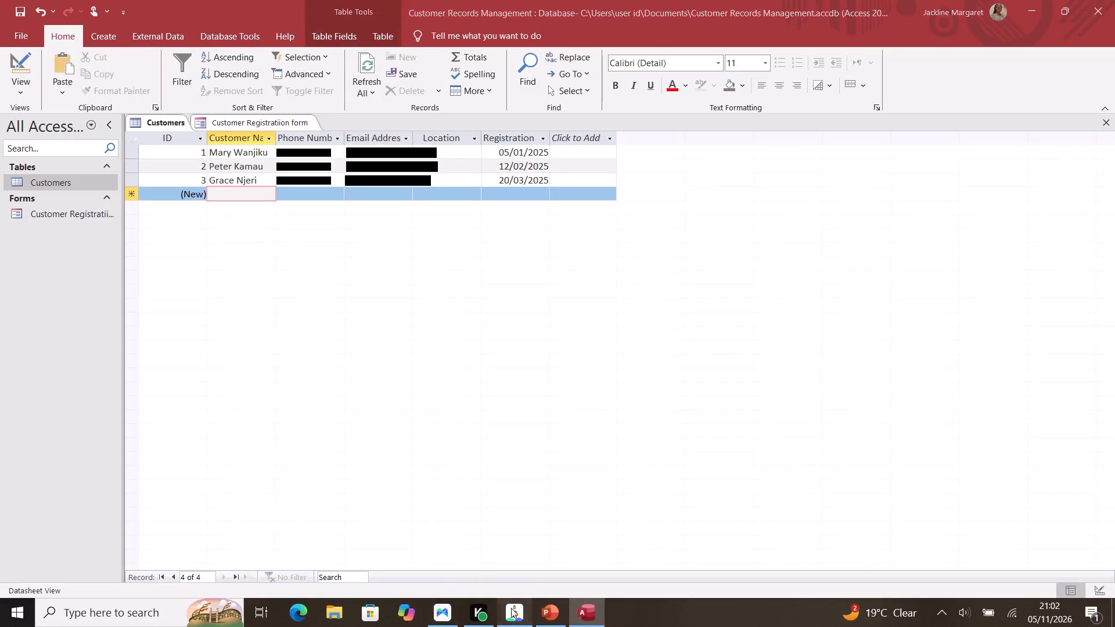